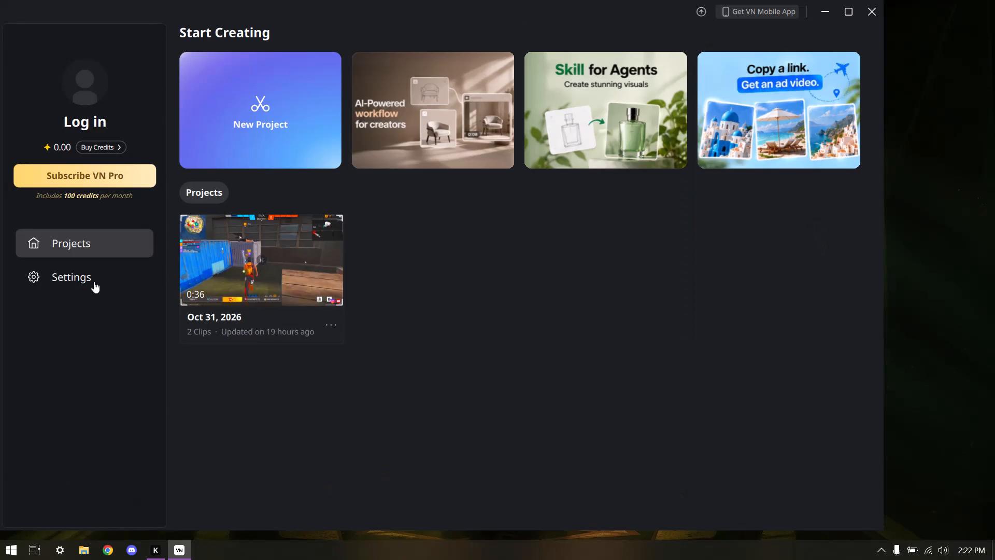
Create a new project in a maximized window and dismiss the shortcuts overview.
click(300, 96)
click(851, 11)
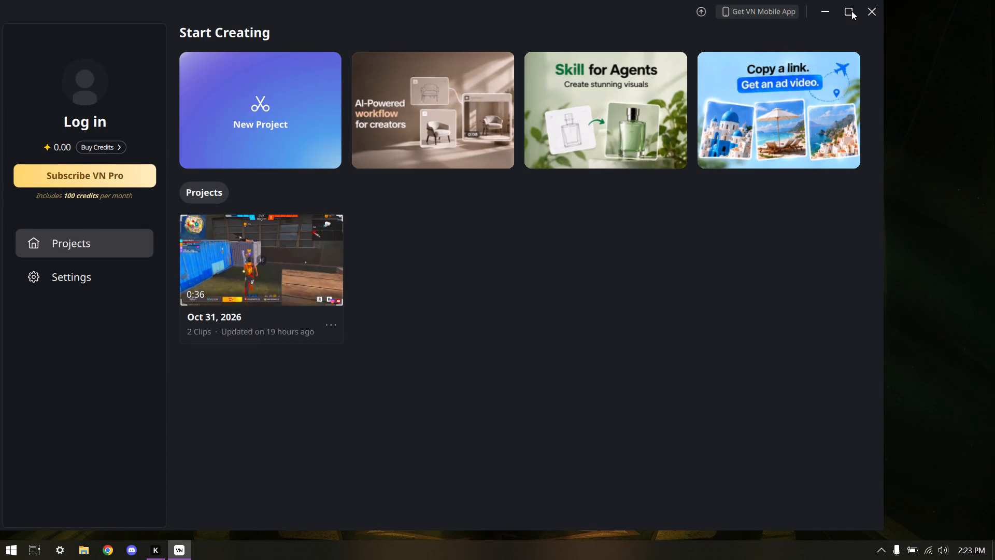
click(845, 13)
click(743, 115)
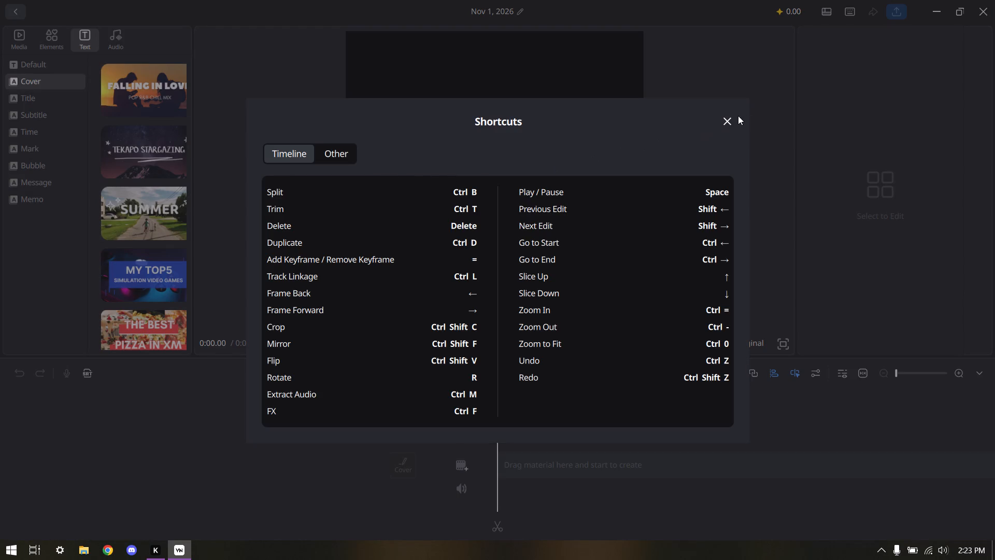
click(731, 119)
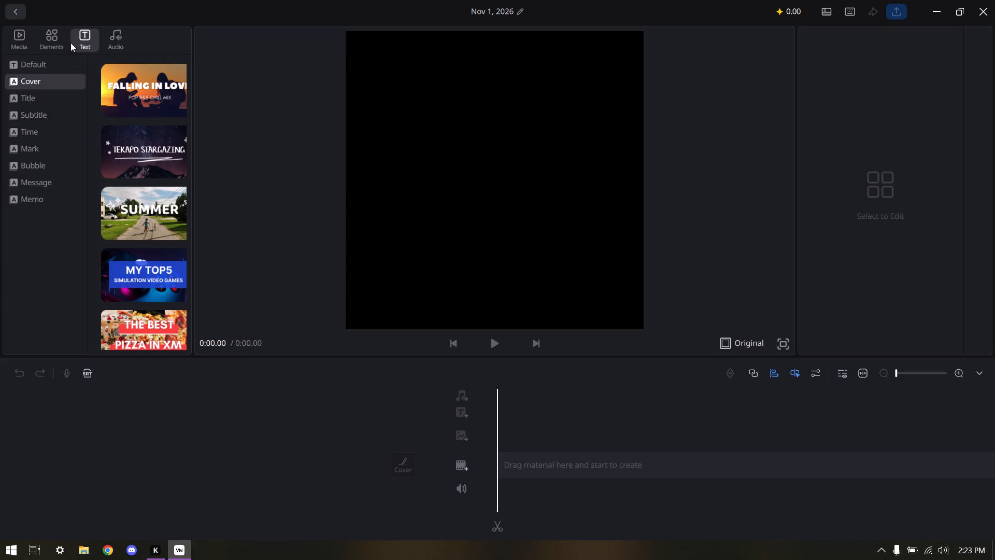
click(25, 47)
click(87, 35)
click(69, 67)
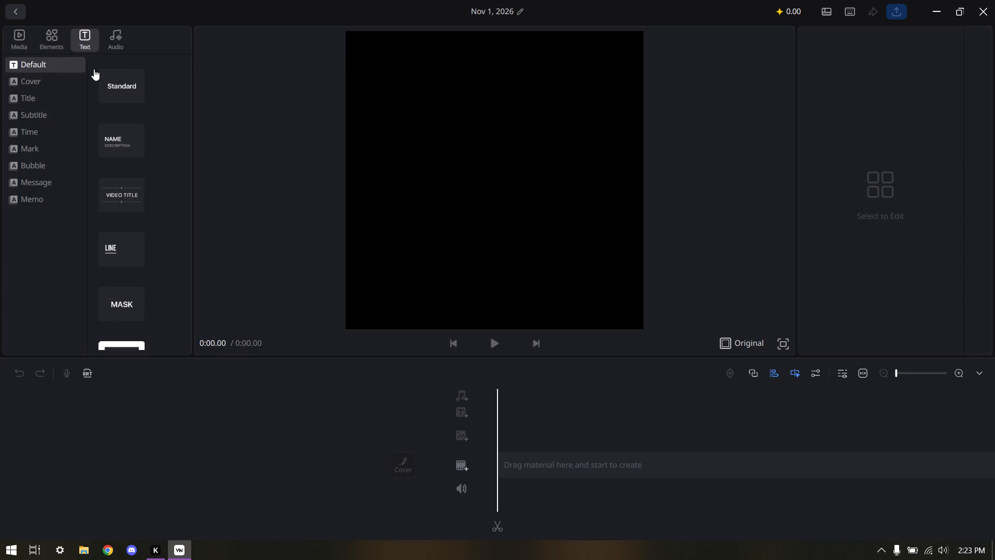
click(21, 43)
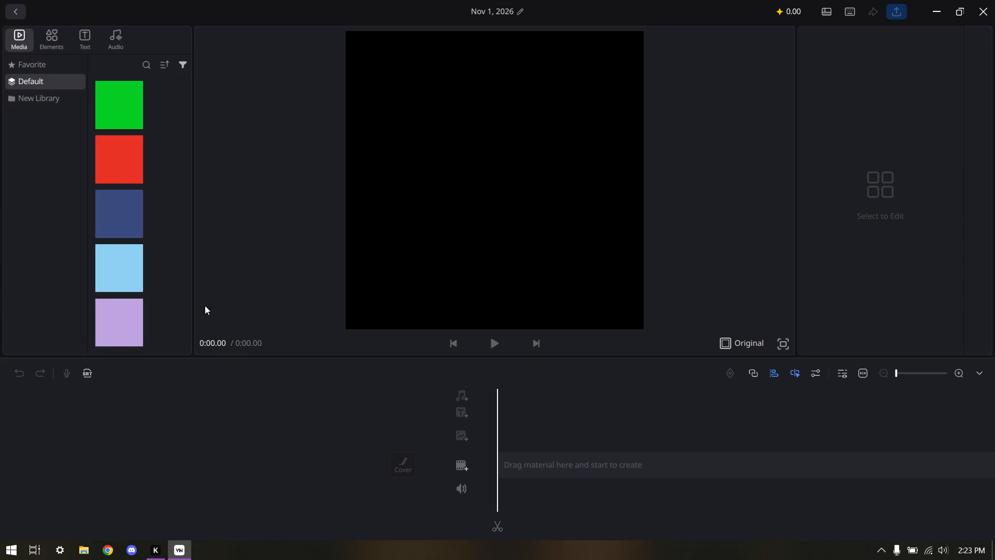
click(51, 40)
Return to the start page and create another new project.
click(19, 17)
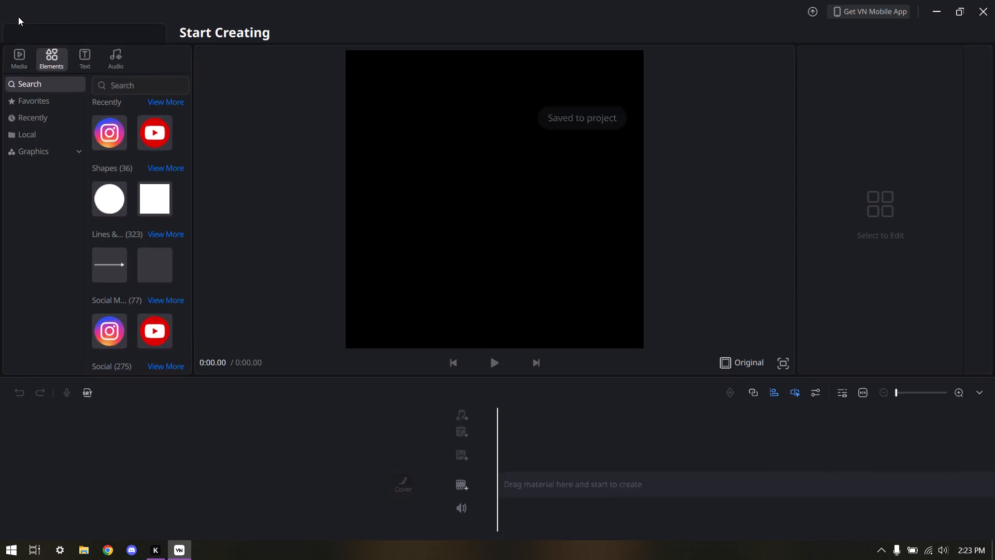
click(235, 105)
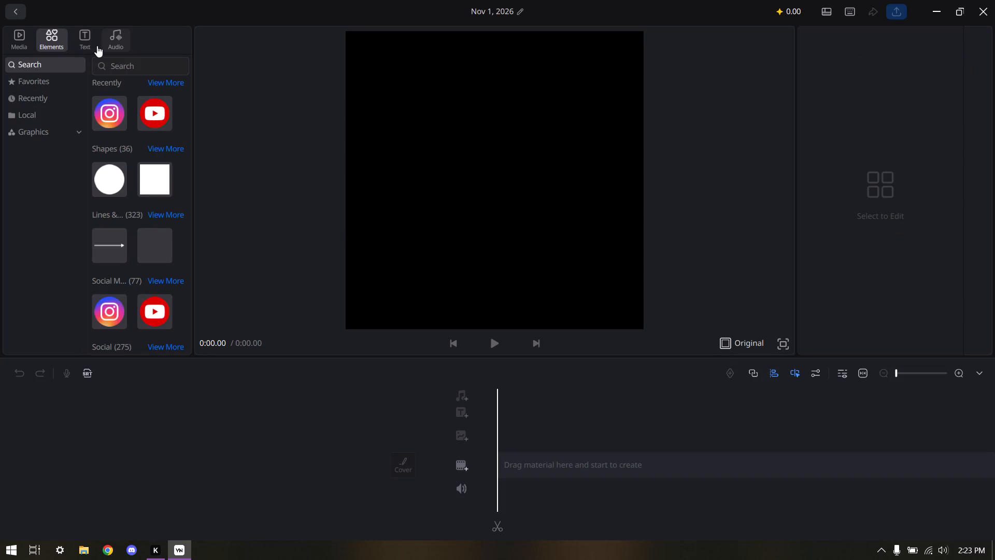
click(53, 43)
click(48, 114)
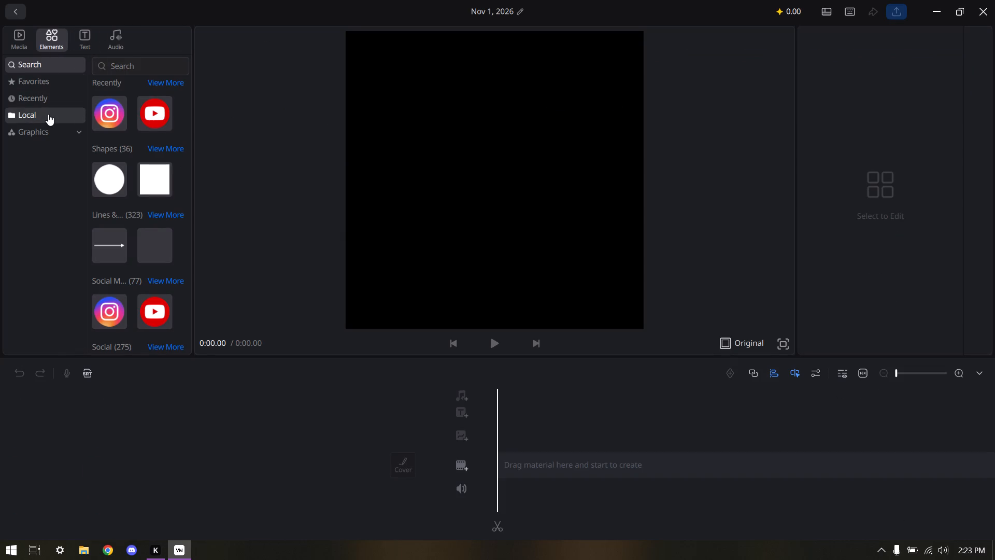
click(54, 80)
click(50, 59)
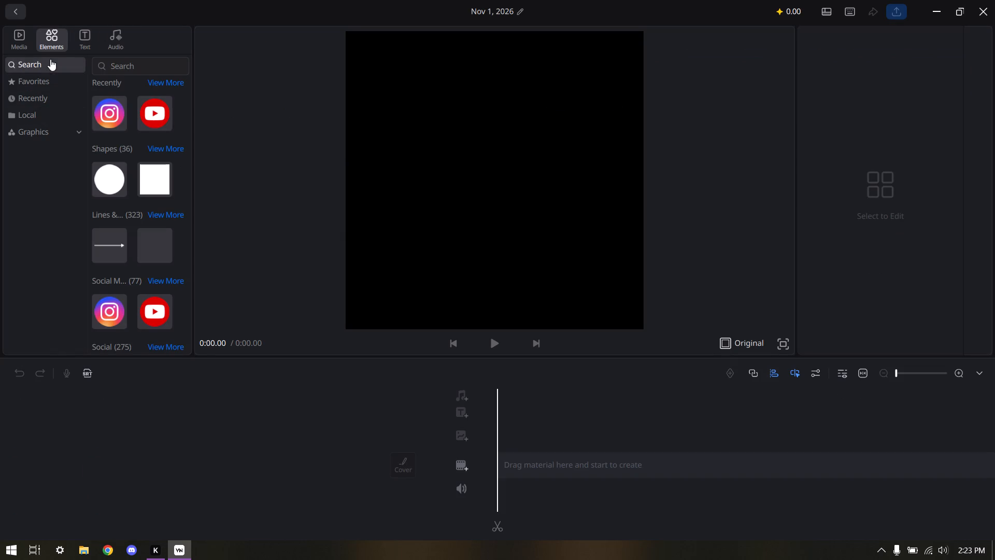
Import the video VID_20261017_143821_472.mp4 from the Videos folder into the Favorite media library.
click(29, 40)
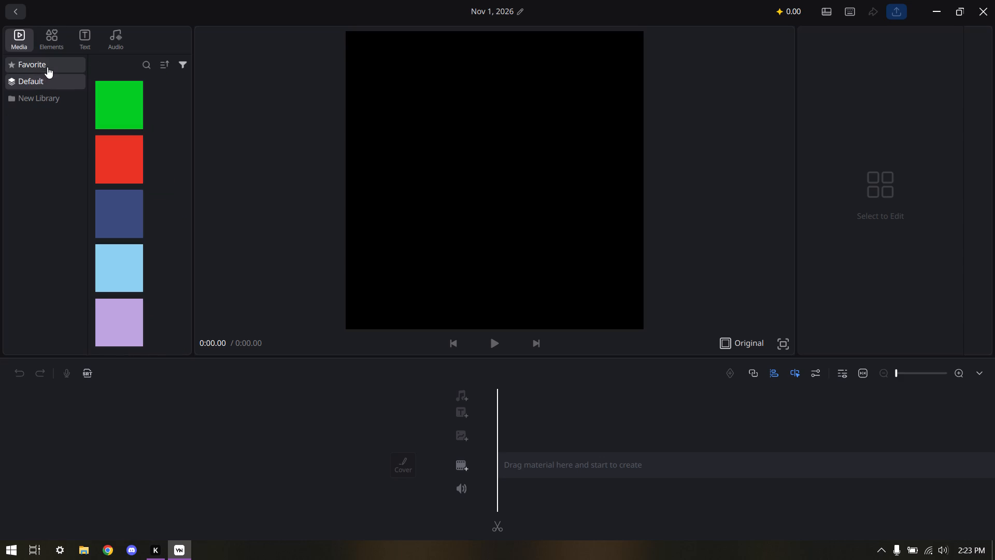
click(50, 69)
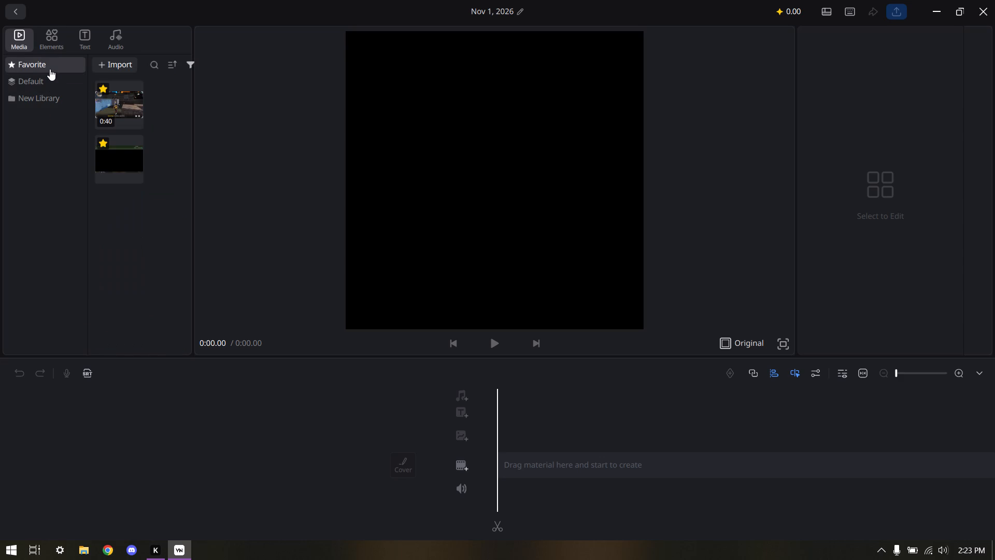
click(125, 64)
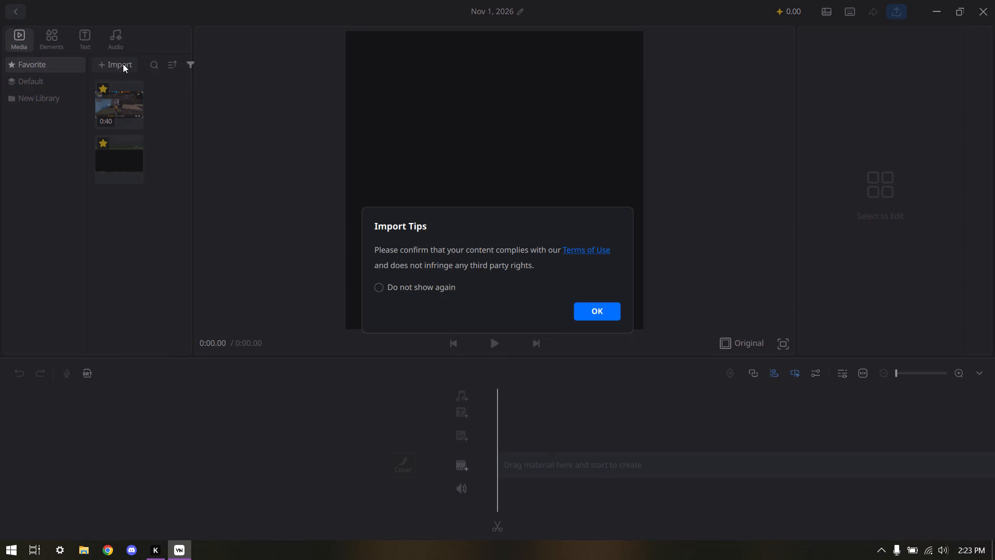
click(606, 305)
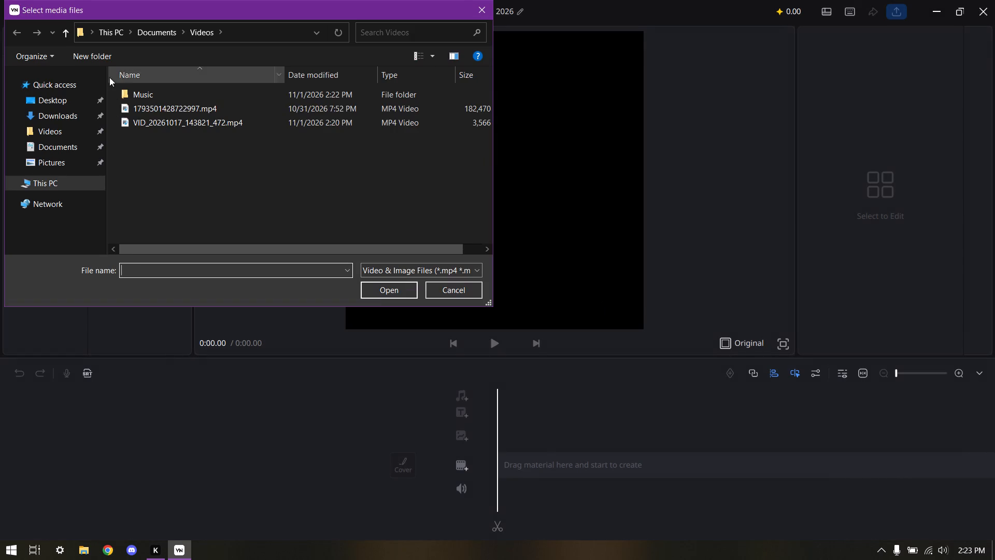
double_click(156, 120)
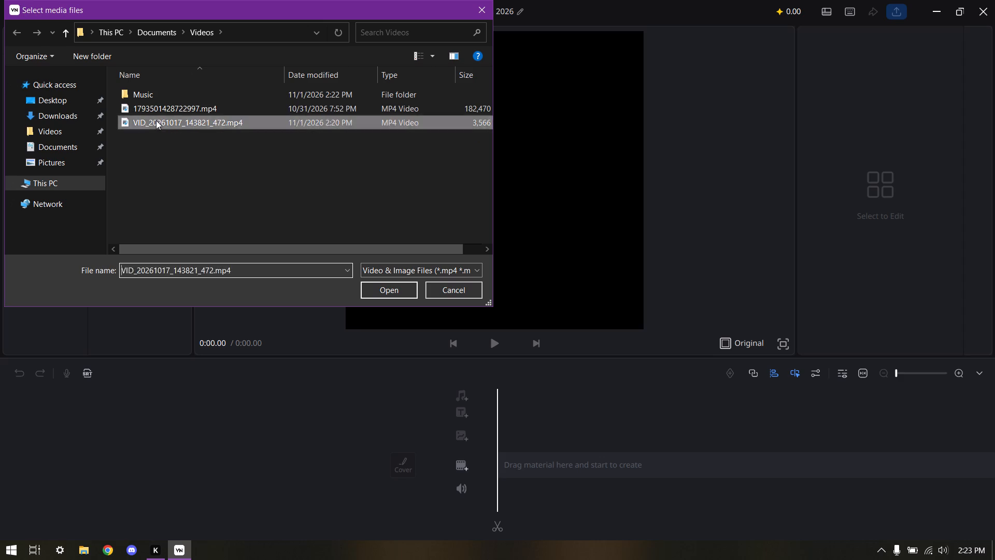
Add the newly imported gameplay video to the empty project as its main clip.
drag(119, 208, 522, 204)
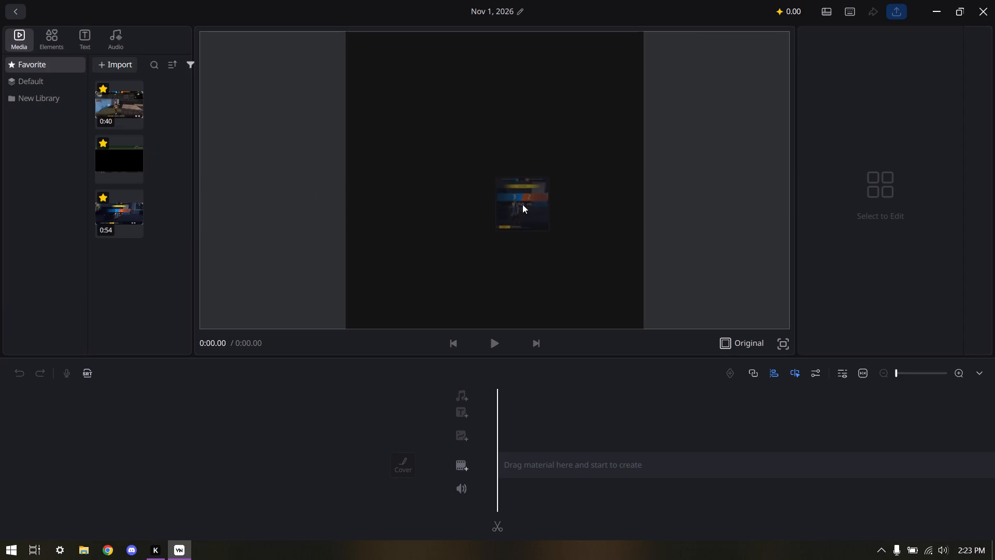
drag(522, 204, 533, 173)
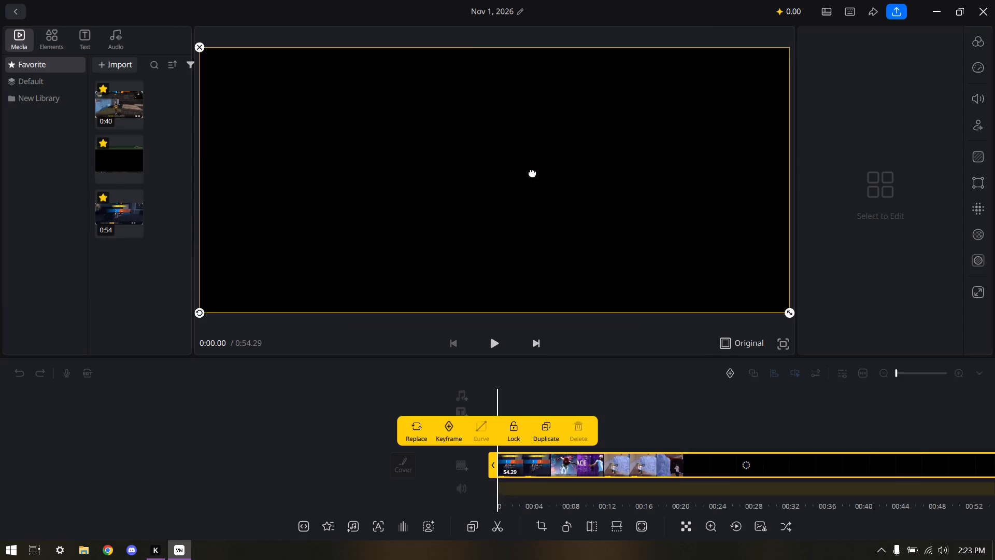
Preview the opening seconds of the gameplay clip and pause playback.
click(502, 344)
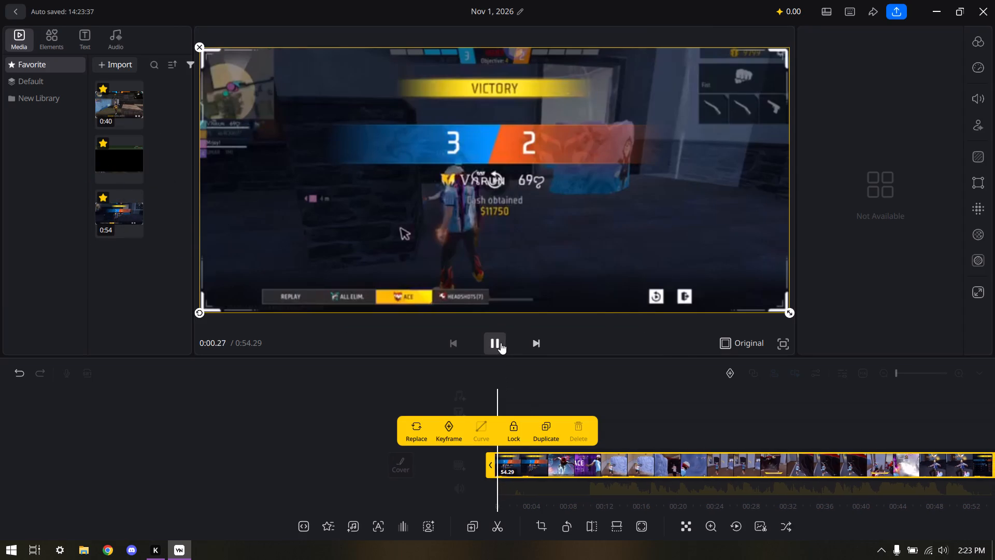
click(219, 397)
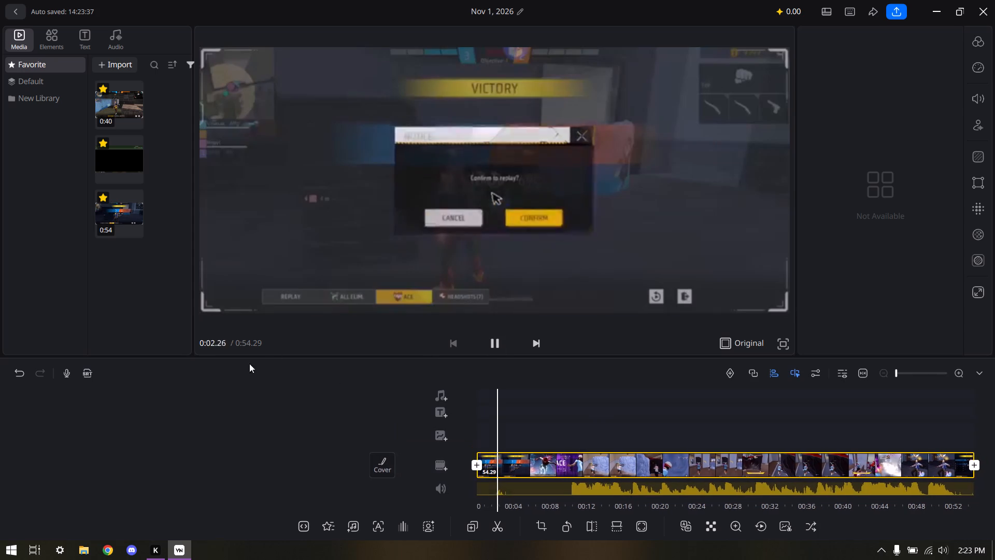
click(495, 338)
Import the song FUNK ABNORMAL (Slowed) - DJ V12.mp3 from the Music folder into My Music.
click(115, 42)
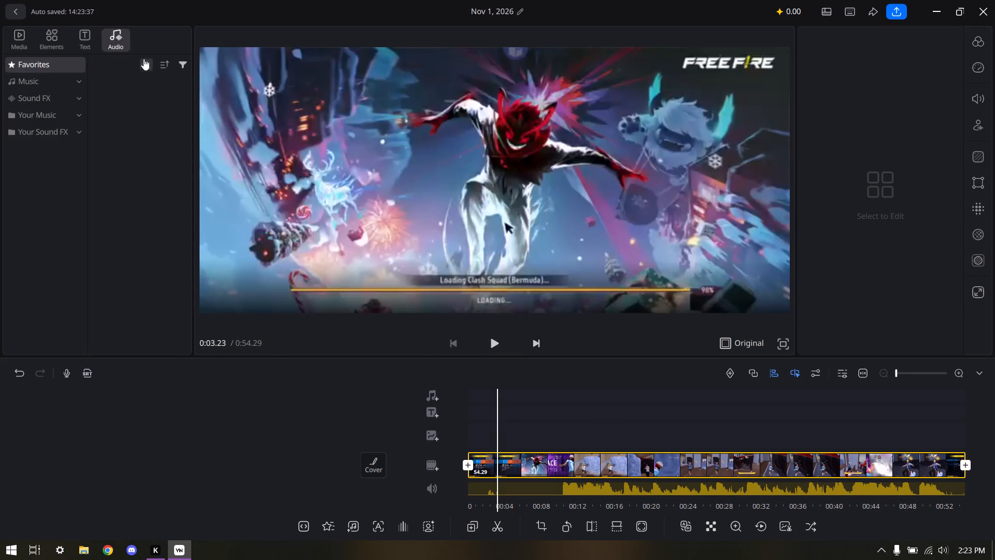
click(57, 115)
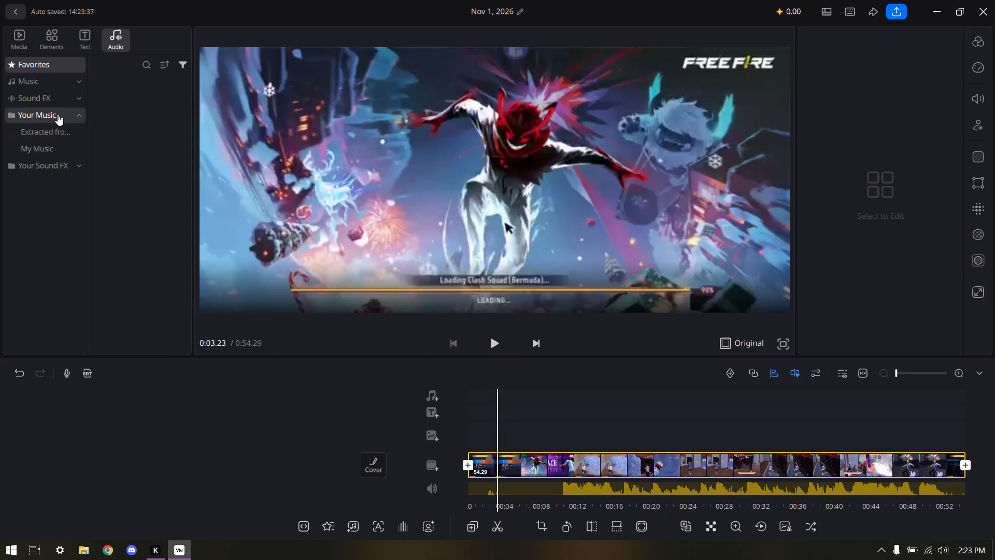
click(58, 144)
click(124, 181)
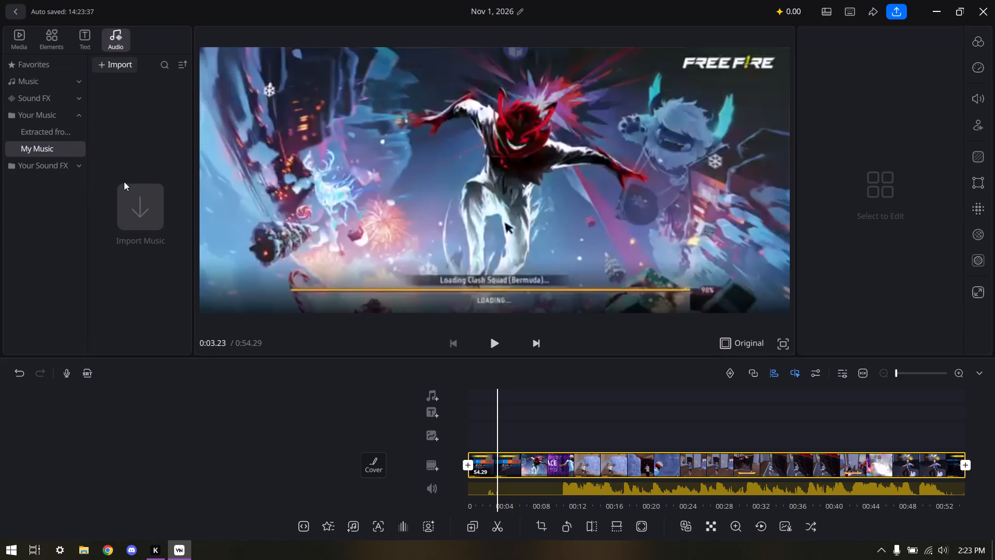
click(130, 196)
click(596, 314)
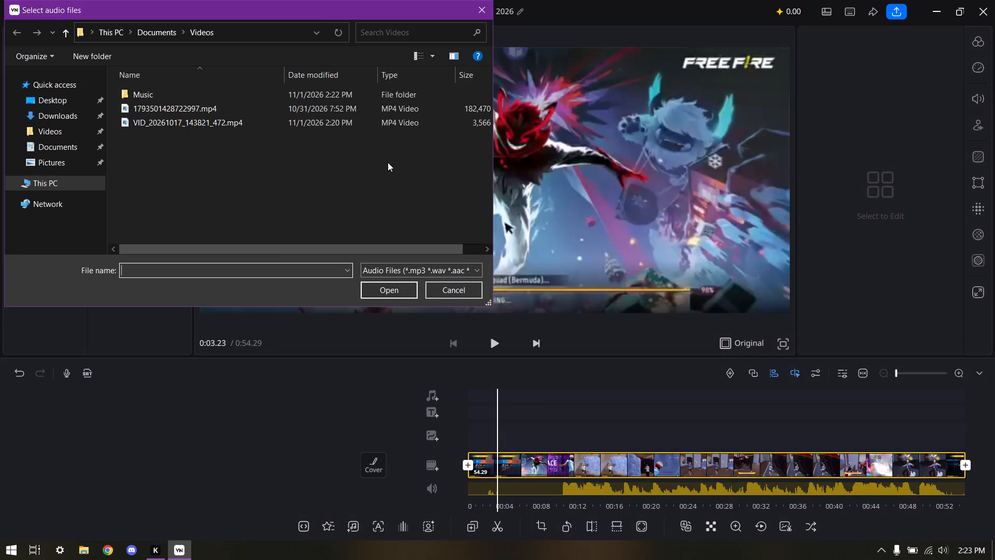
double_click(174, 100)
double_click(173, 95)
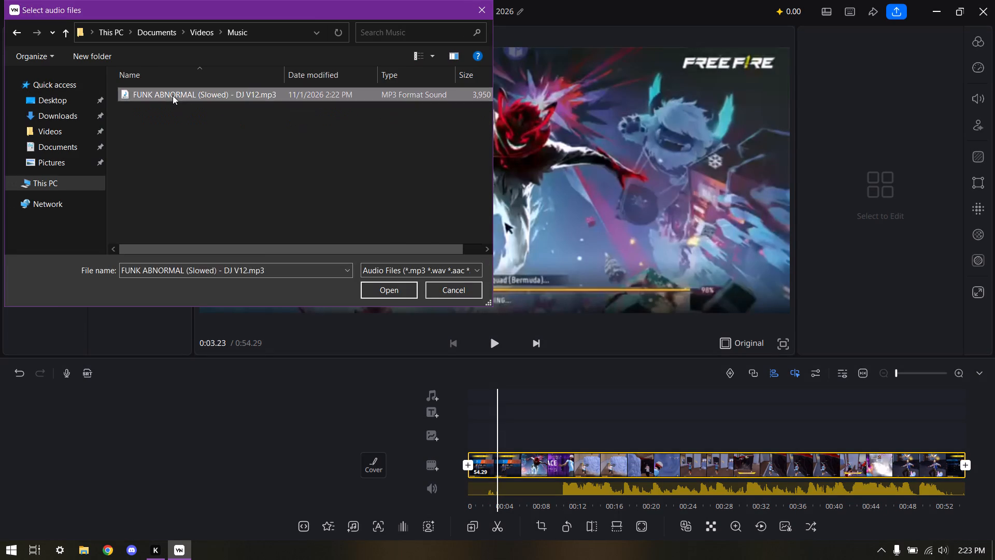
Place the FUNK ABNORMAL song on the music track, starting at about 2 seconds.
drag(149, 86, 501, 348)
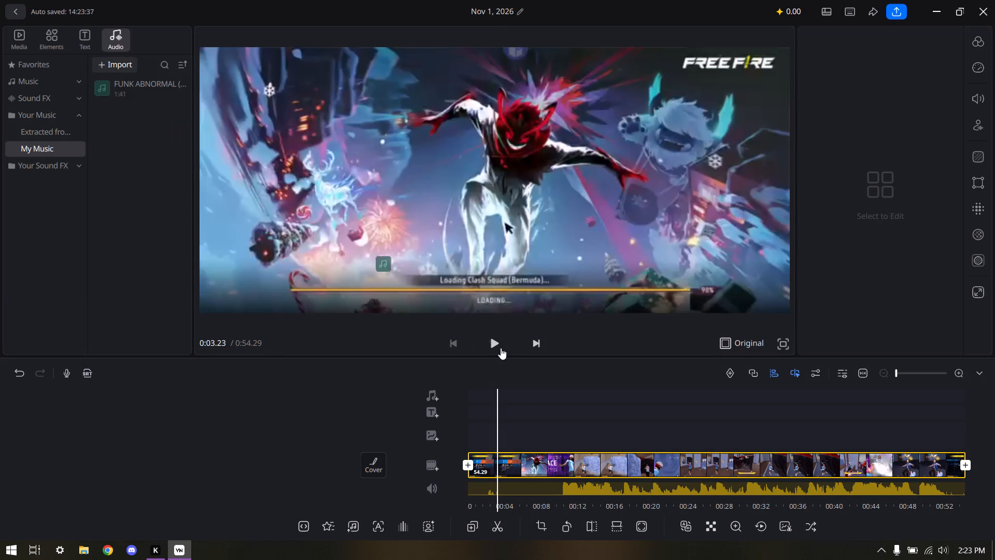
drag(501, 348, 486, 397)
click(360, 393)
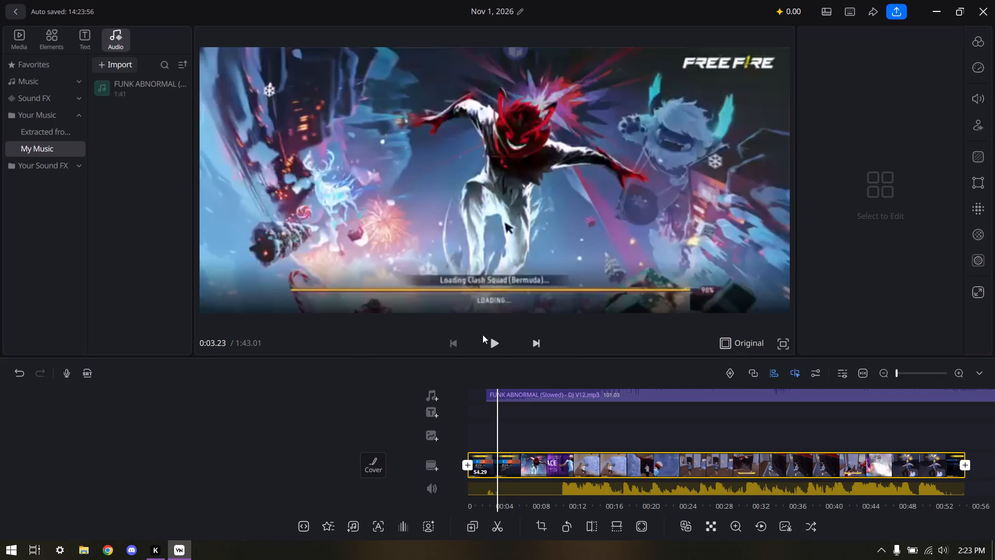
Move the FUNK ABNORMAL song on the music track so it begins at the start of the timeline.
click(488, 346)
drag(556, 393, 556, 392)
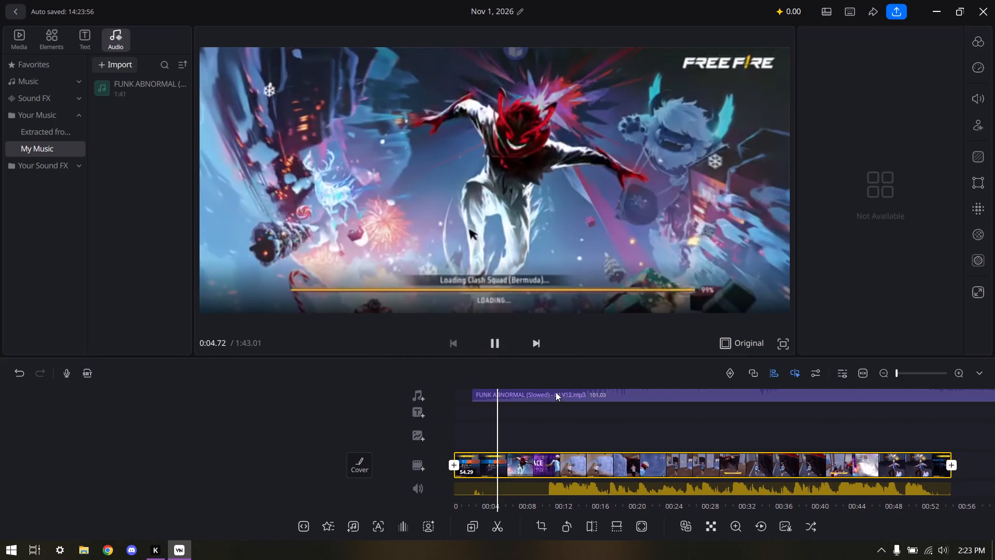
drag(556, 392, 539, 394)
click(539, 391)
drag(539, 391, 440, 403)
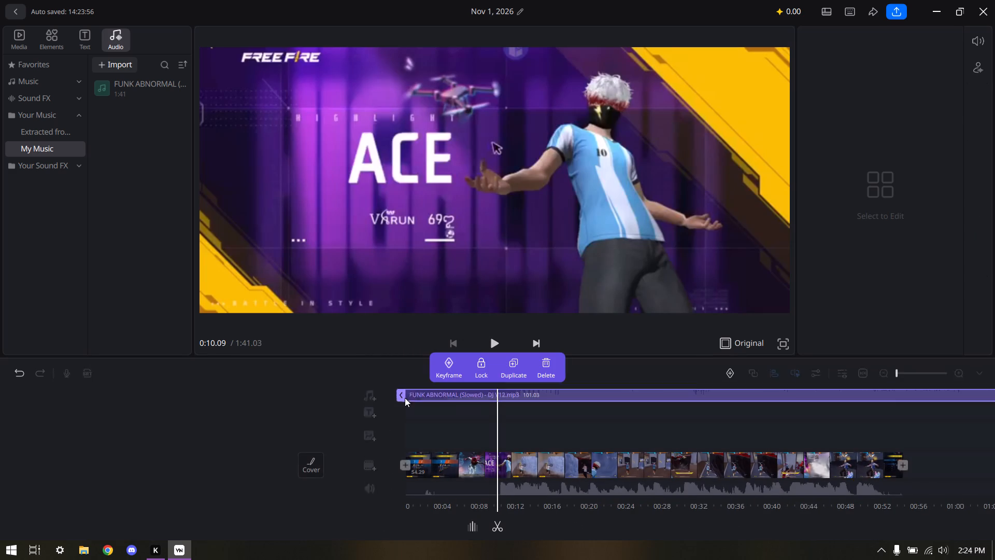
Listen to the mix briefly and set the gameplay video clip's volume to 60.
click(490, 347)
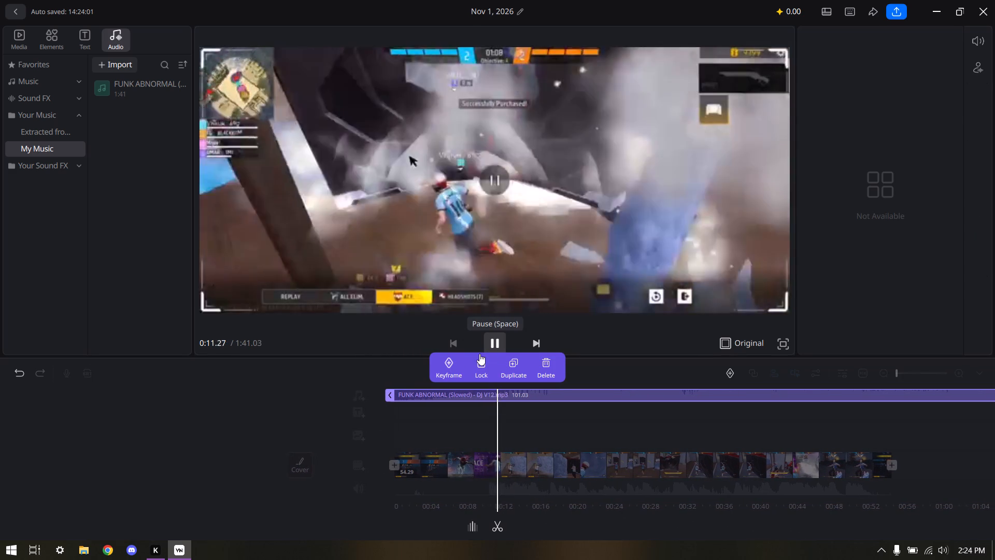
click(467, 474)
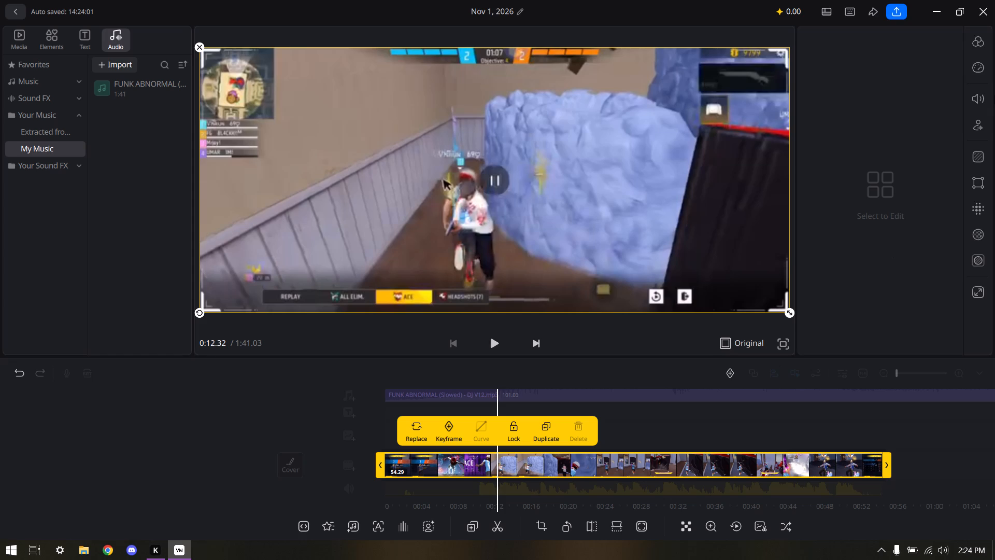
click(979, 94)
drag(891, 88, 890, 88)
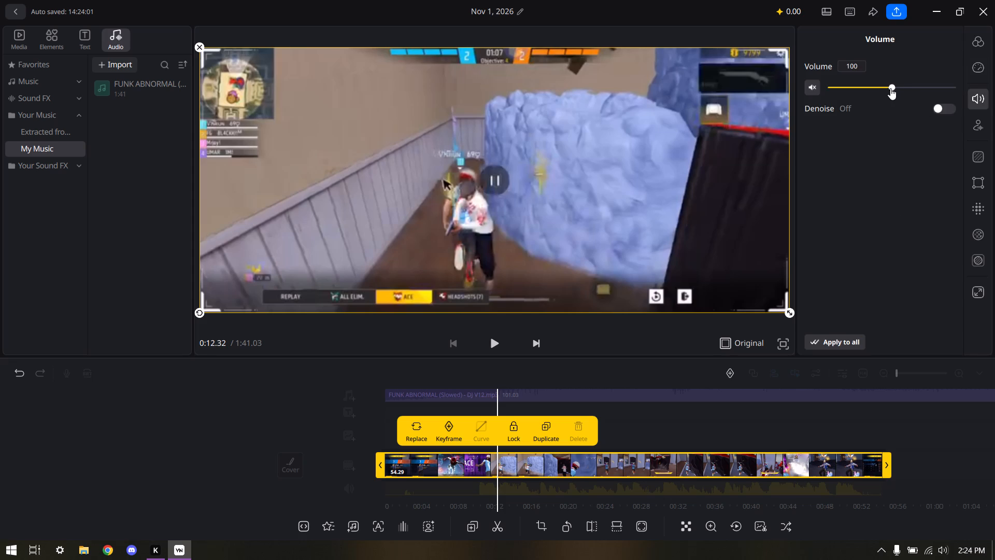
drag(890, 88, 869, 96)
drag(869, 96, 866, 99)
click(255, 443)
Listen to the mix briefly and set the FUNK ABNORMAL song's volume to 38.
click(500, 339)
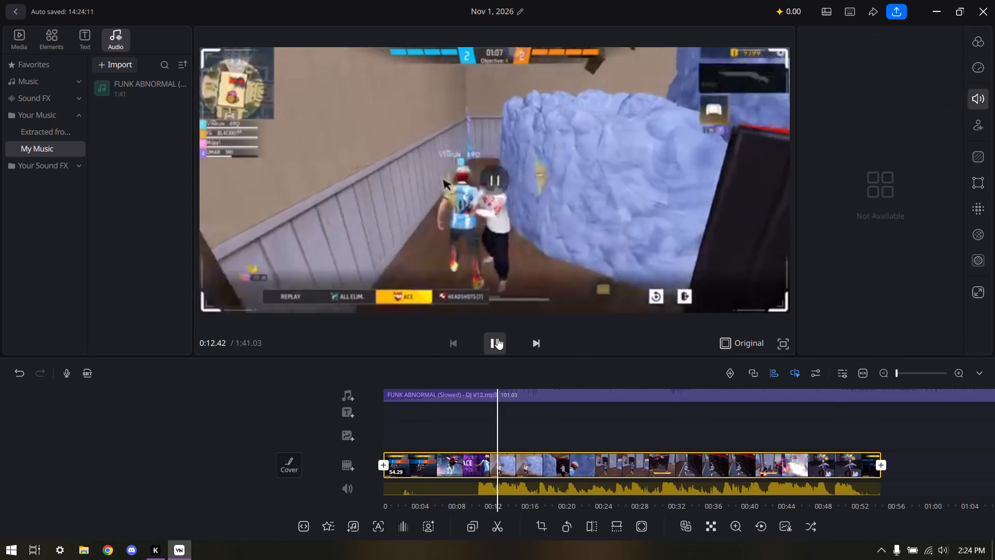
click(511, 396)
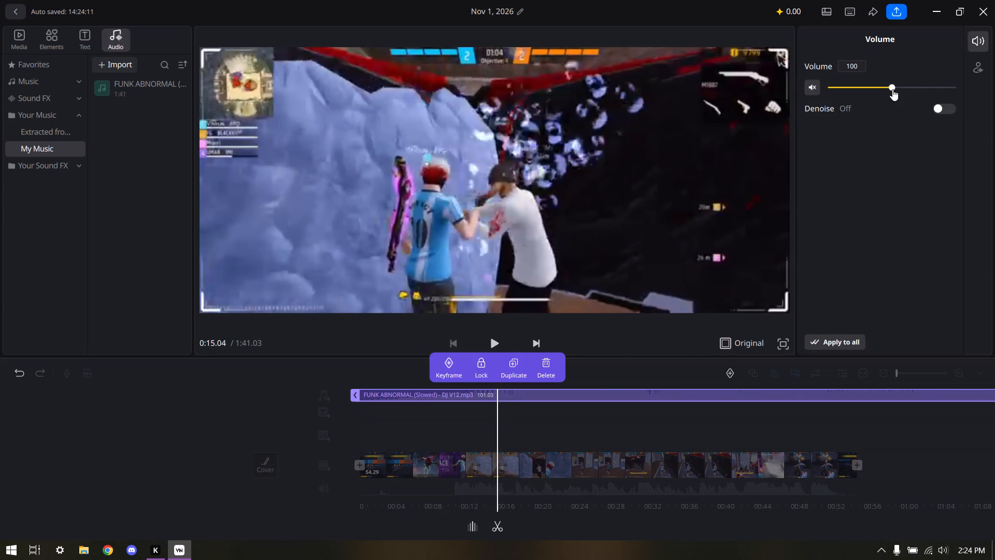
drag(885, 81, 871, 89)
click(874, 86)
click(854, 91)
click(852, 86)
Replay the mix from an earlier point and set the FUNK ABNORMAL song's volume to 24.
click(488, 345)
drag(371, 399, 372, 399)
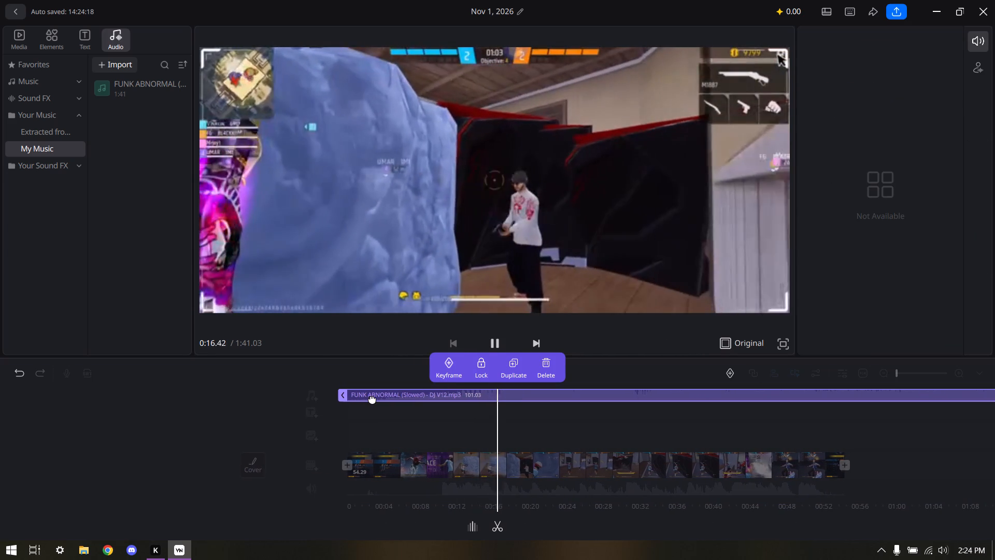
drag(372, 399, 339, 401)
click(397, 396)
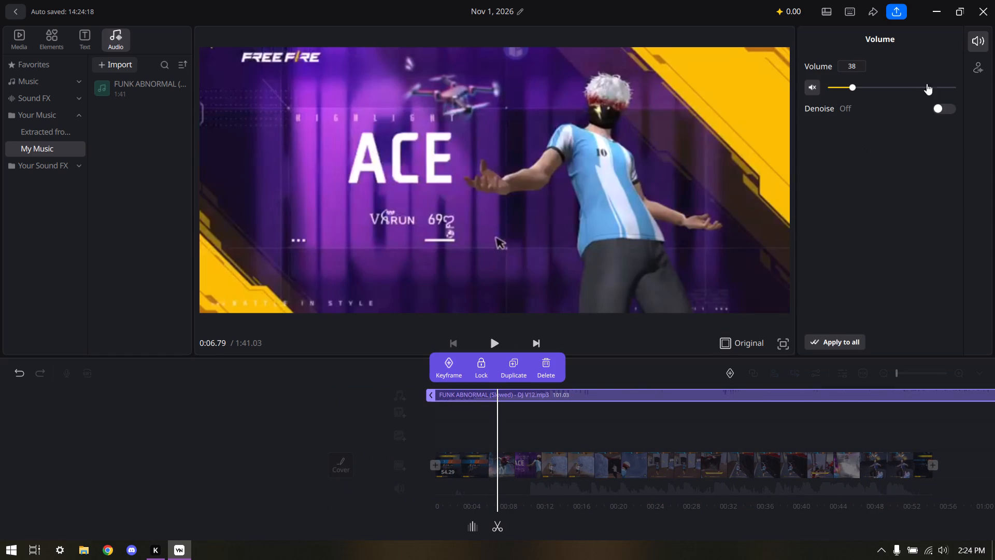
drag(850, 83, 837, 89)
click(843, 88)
Listen to the mix as the gameplay starts and set the gameplay video clip's volume to 41.
click(500, 342)
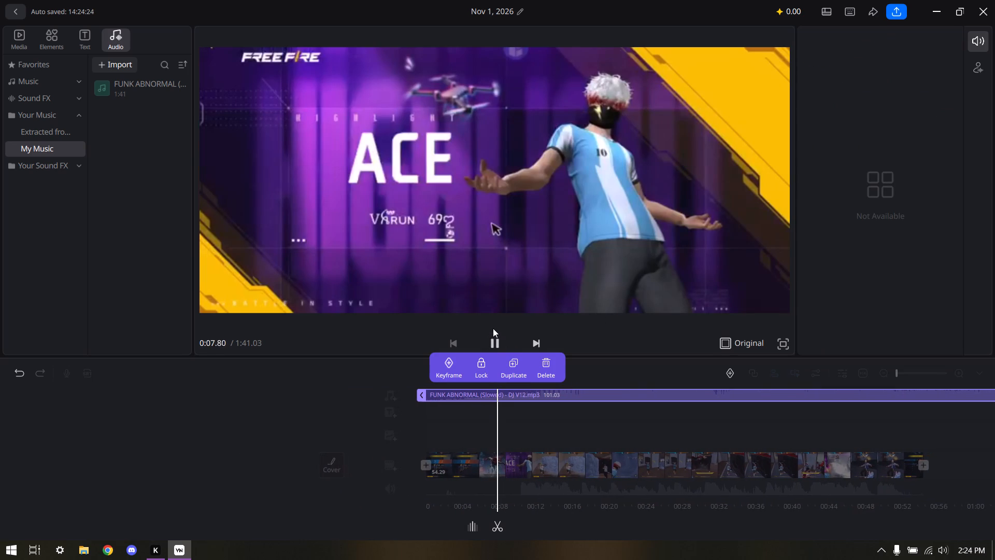
click(544, 470)
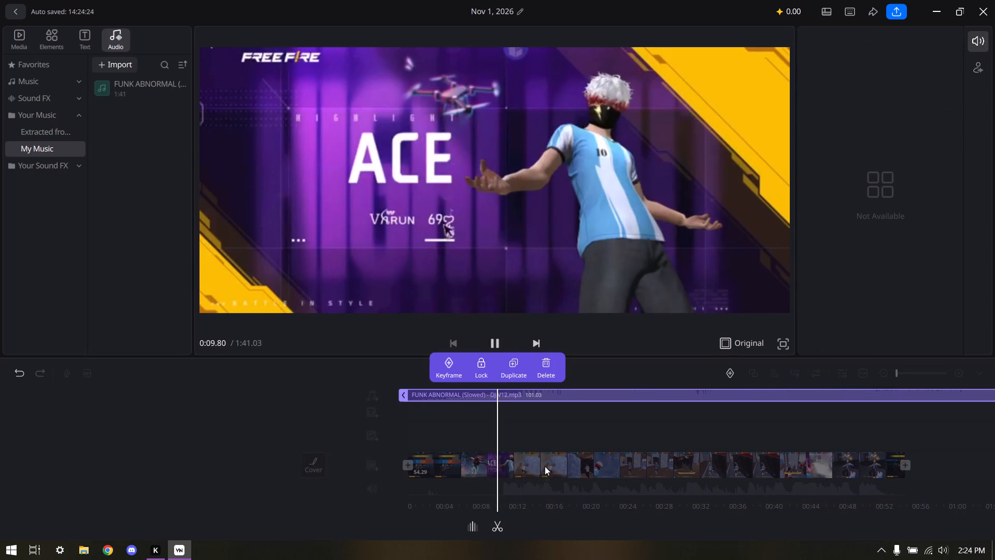
click(490, 342)
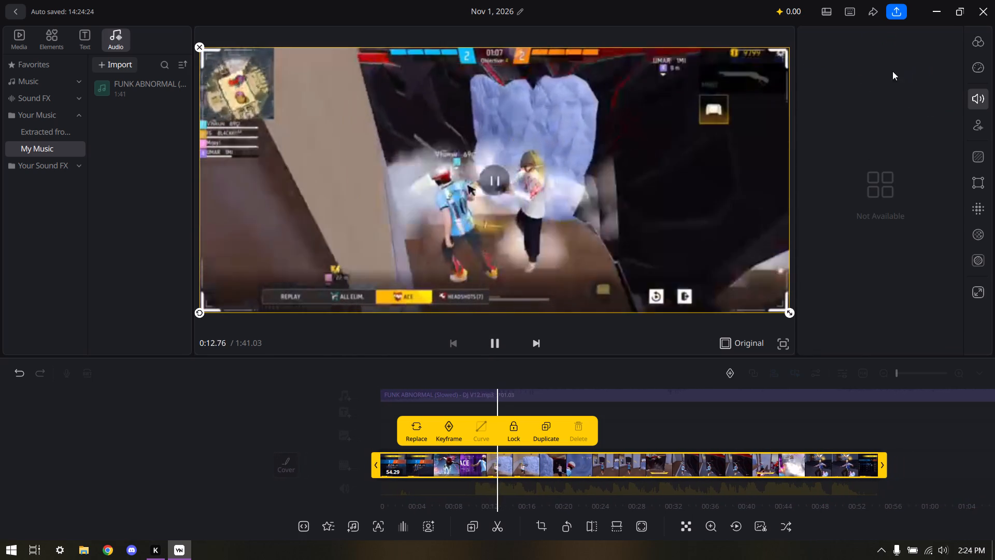
click(977, 99)
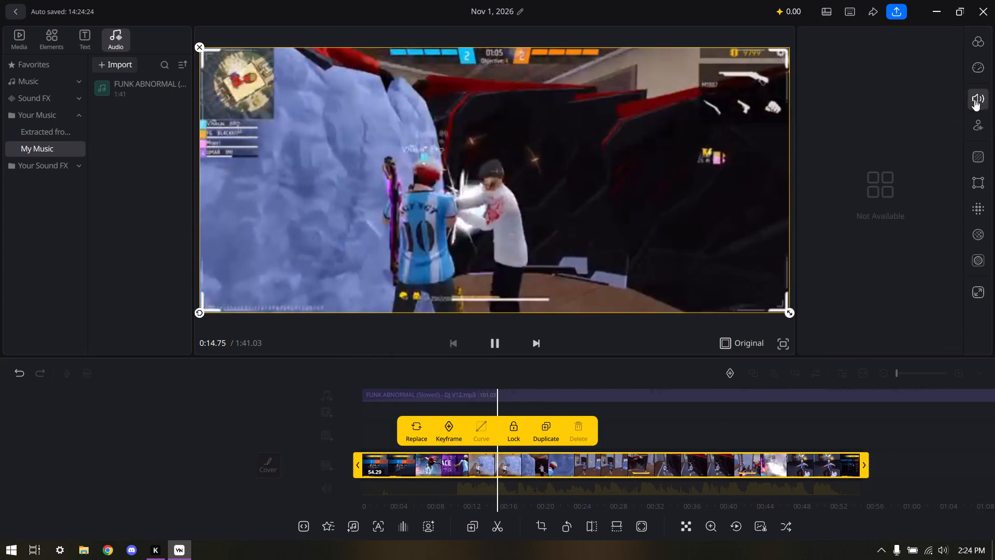
click(977, 101)
click(544, 458)
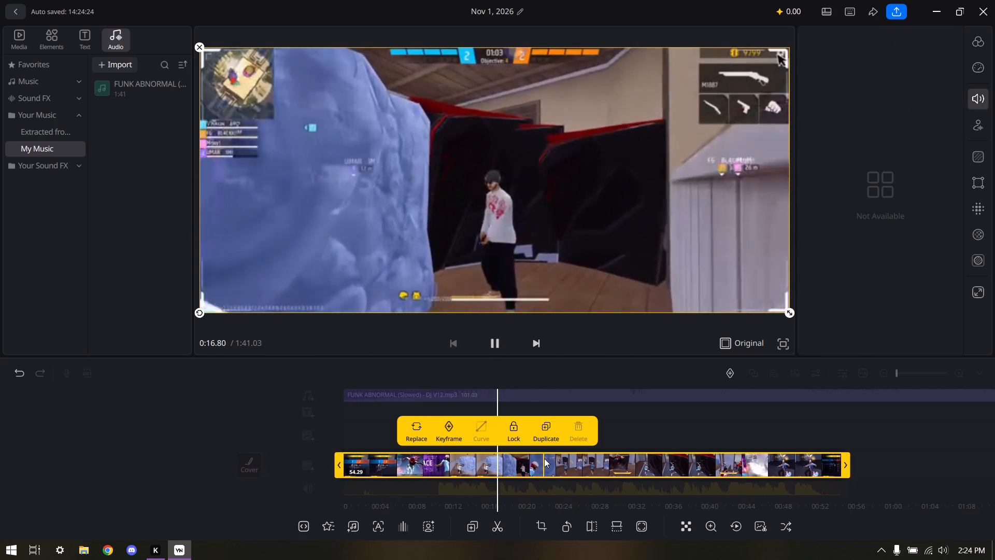
drag(868, 87, 855, 90)
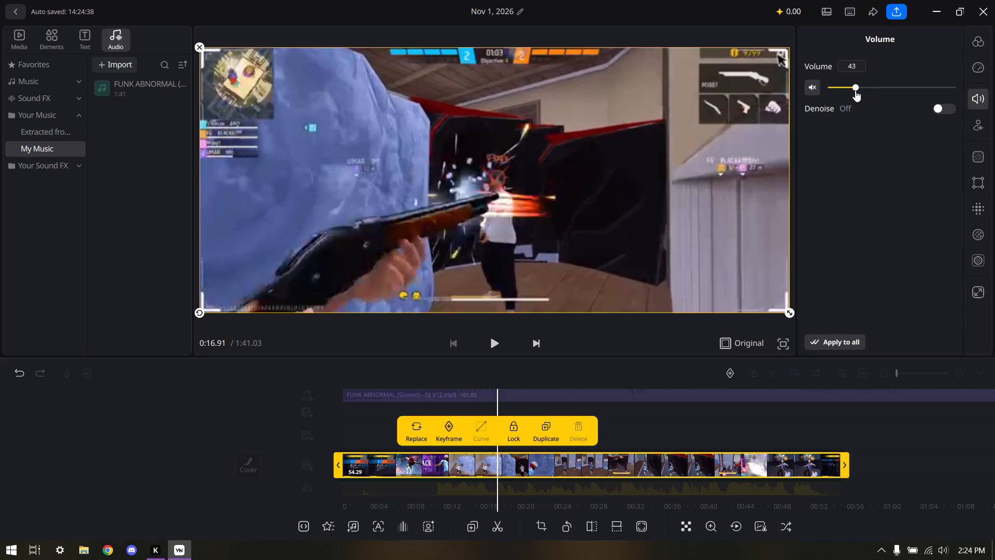
drag(855, 90, 854, 91)
Play the timeline onward and again from its start to check the audio balance and the opening footage.
click(493, 341)
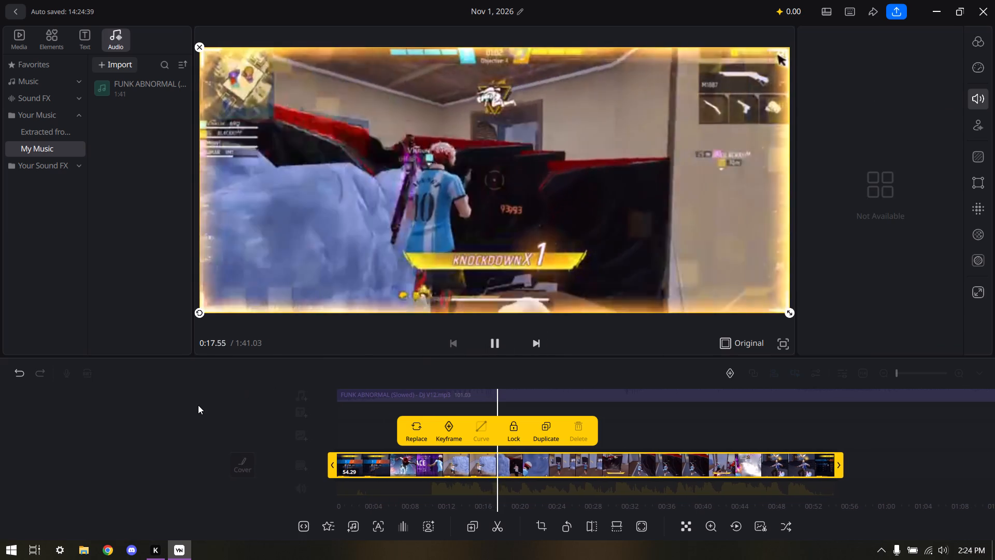
click(196, 407)
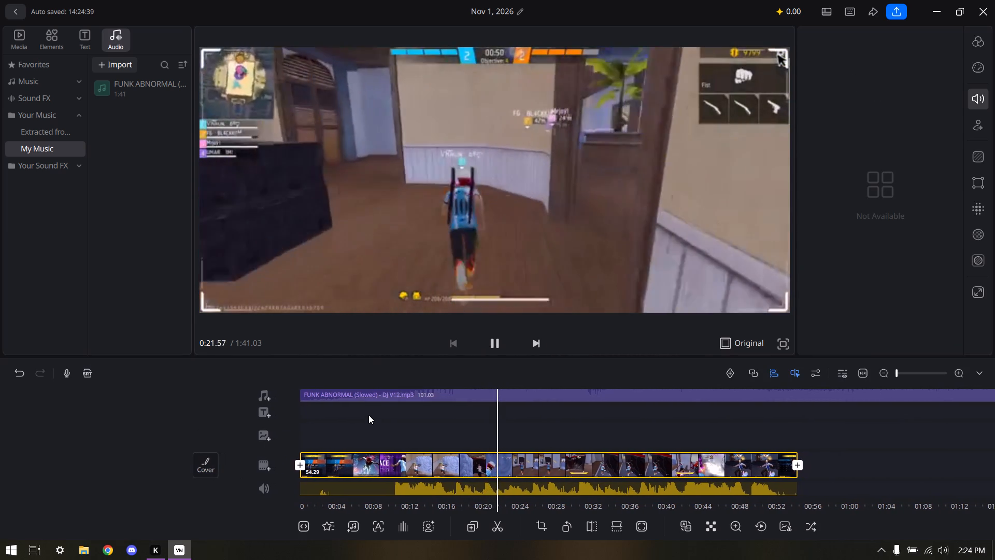
drag(367, 414, 704, 427)
click(493, 330)
click(493, 337)
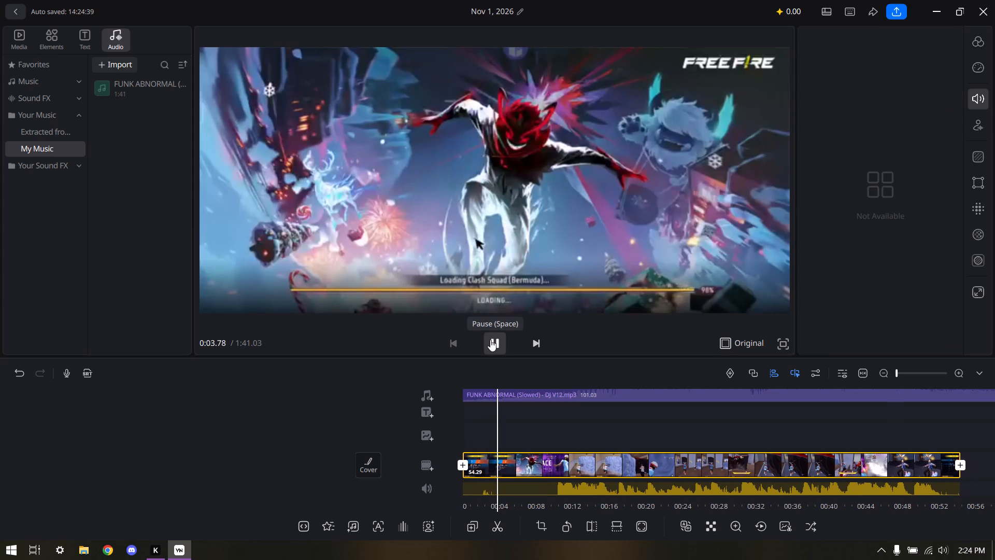
click(490, 340)
click(490, 340)
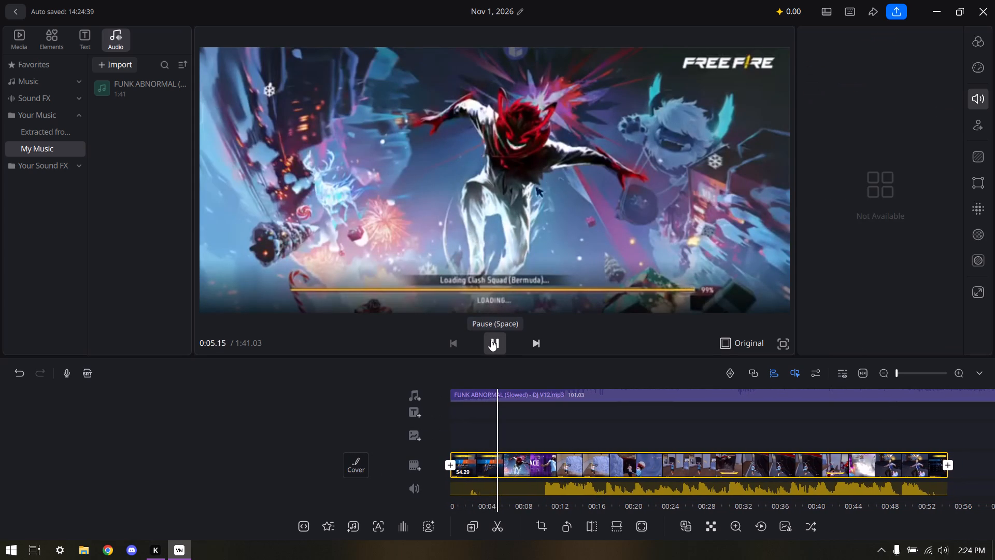
click(491, 340)
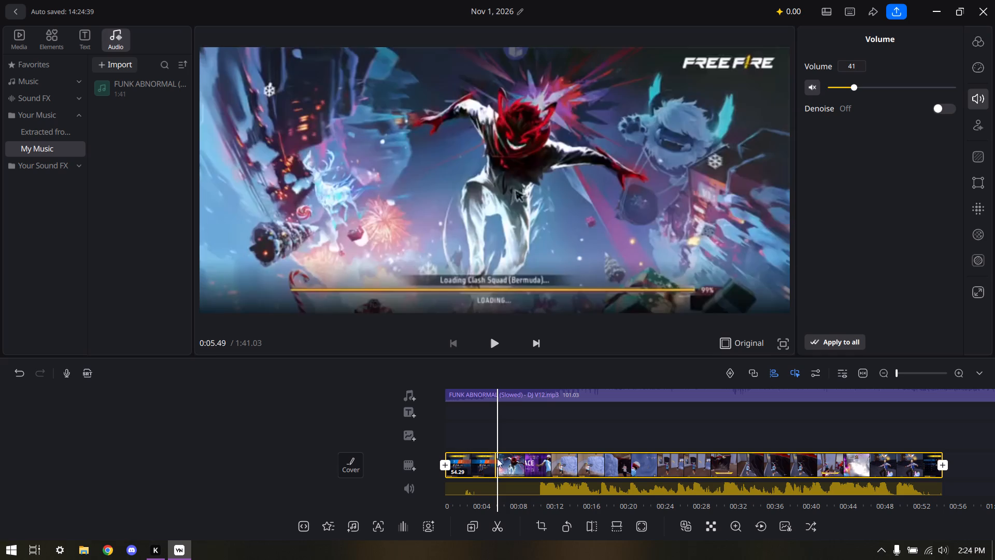
Split the gameplay clip at about 4.58 seconds, during the loading screen, and delete the opening segment.
drag(502, 465, 520, 466)
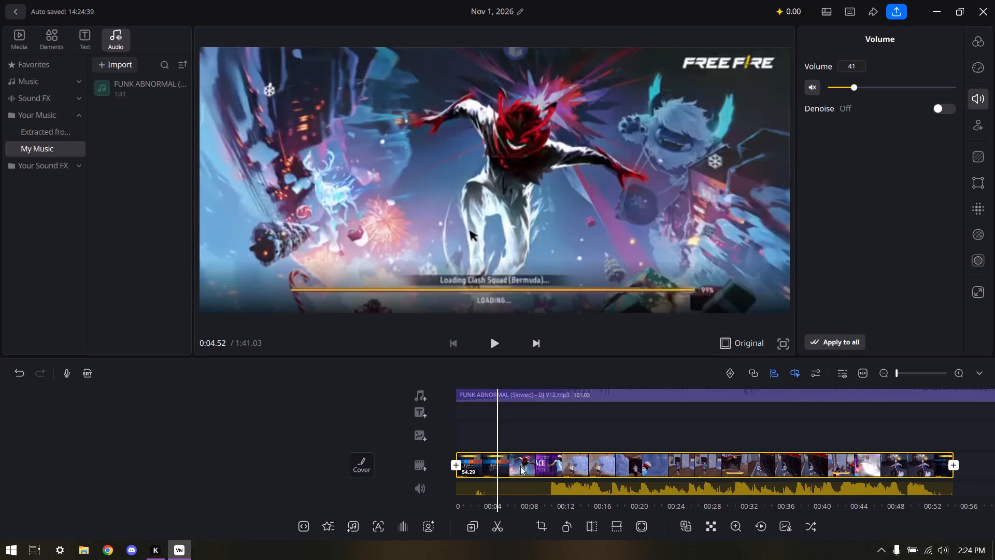
drag(520, 466, 520, 463)
click(494, 469)
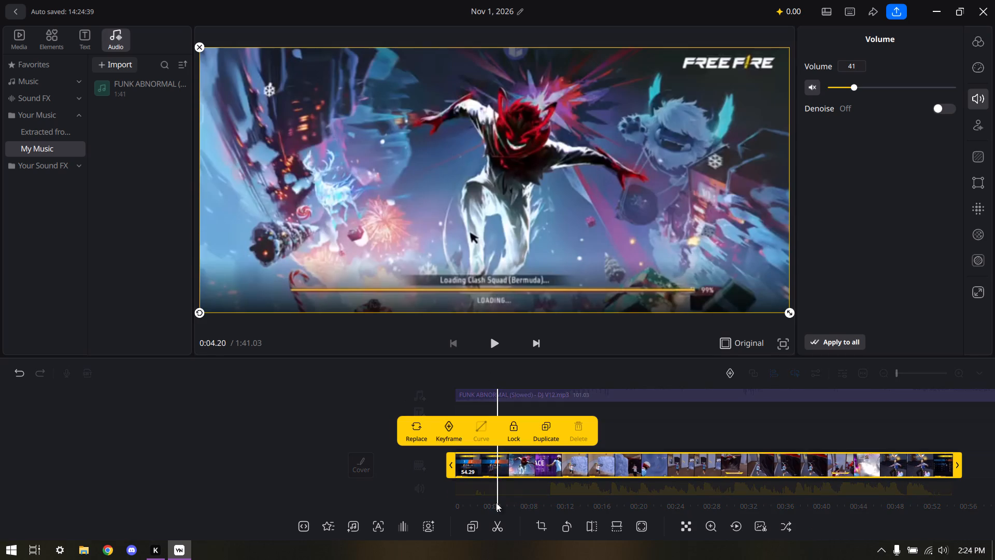
click(496, 520)
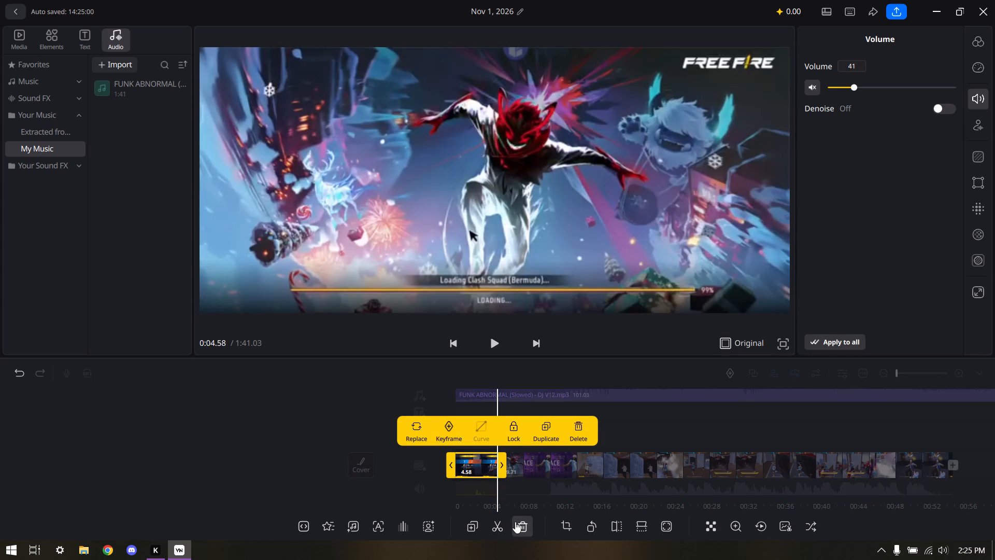
click(515, 522)
Apply the Vertical basic transition at the beginning of the trimmed gameplay clip.
click(495, 465)
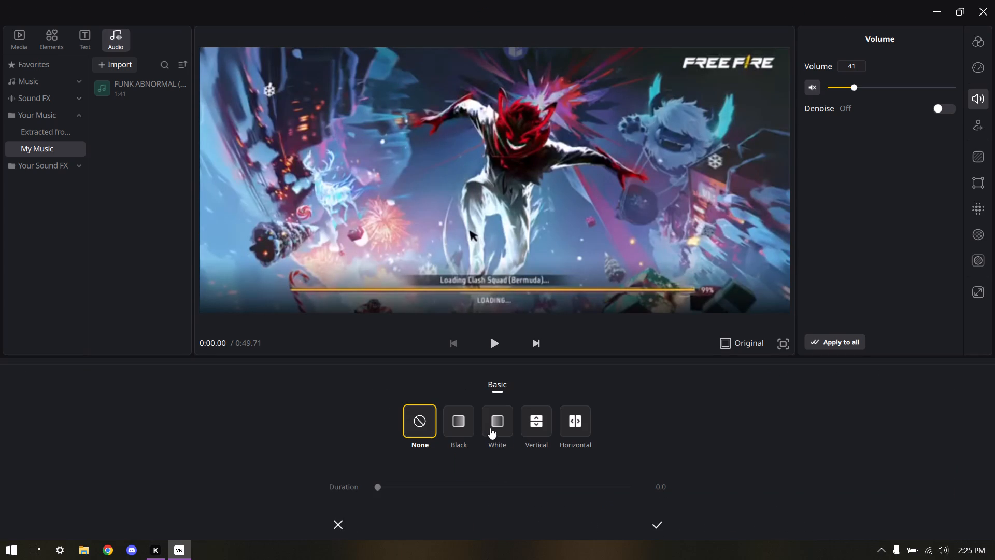
click(533, 423)
click(655, 526)
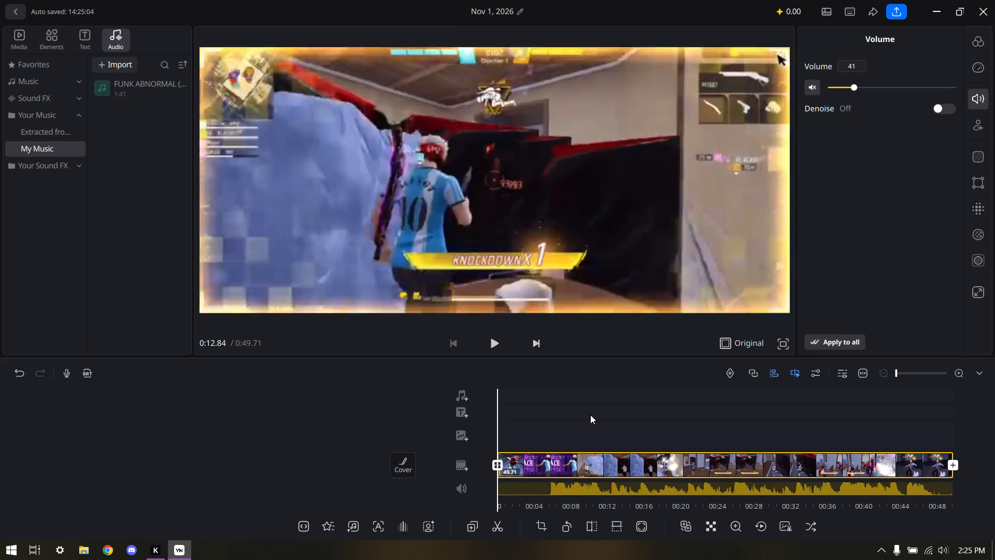
Place the FUNK ABNORMAL song from My Music on the music track again, starting at about 0.2 seconds.
click(491, 337)
click(451, 391)
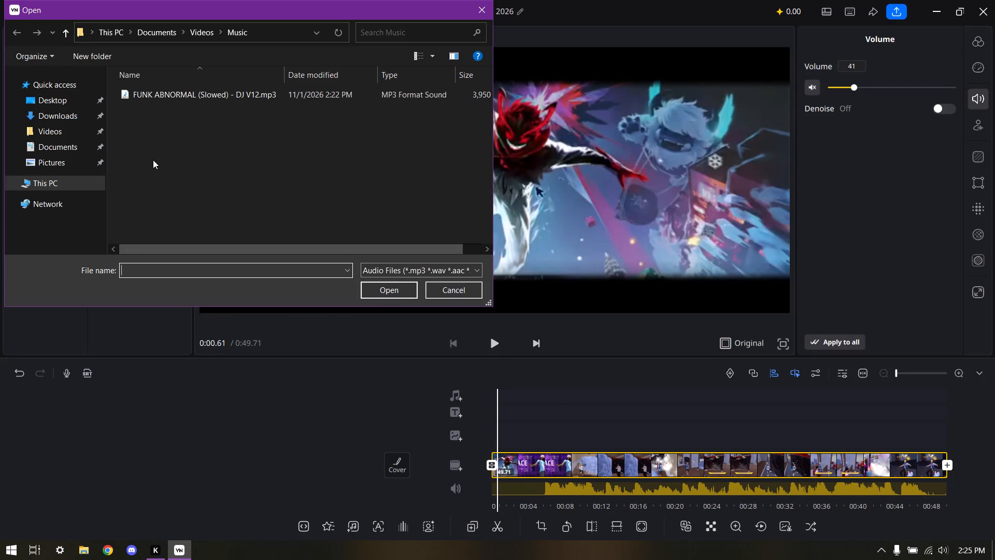
click(481, 11)
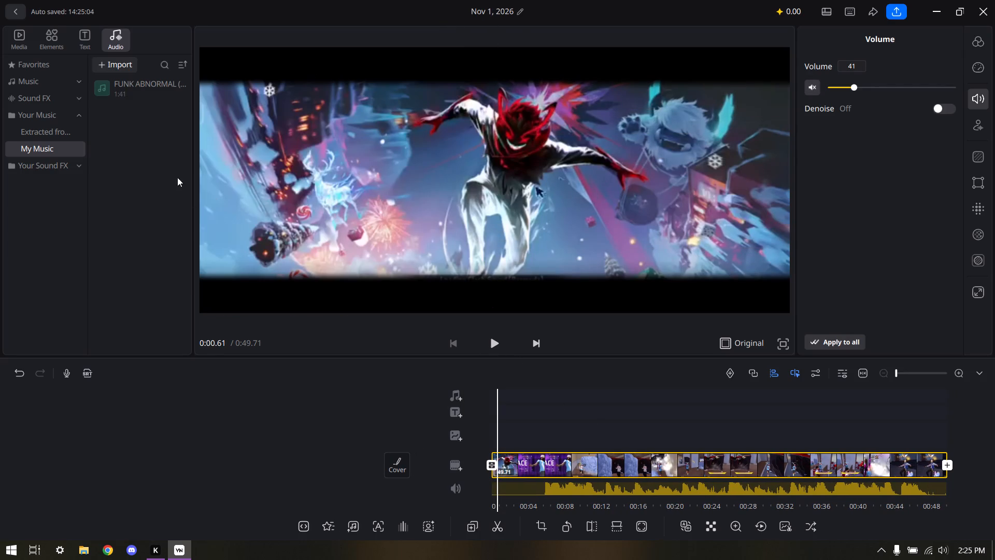
double_click(130, 88)
drag(130, 88, 495, 359)
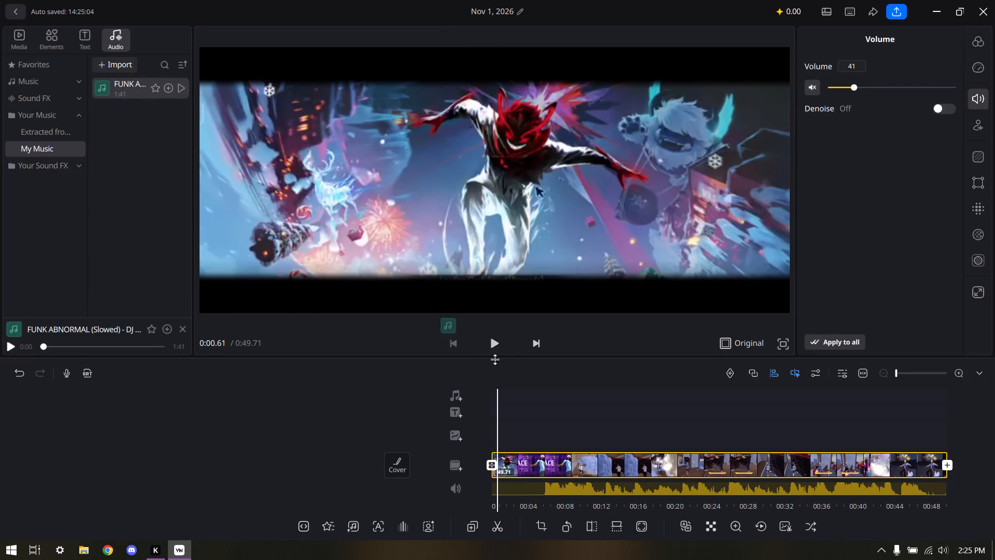
drag(495, 359, 494, 397)
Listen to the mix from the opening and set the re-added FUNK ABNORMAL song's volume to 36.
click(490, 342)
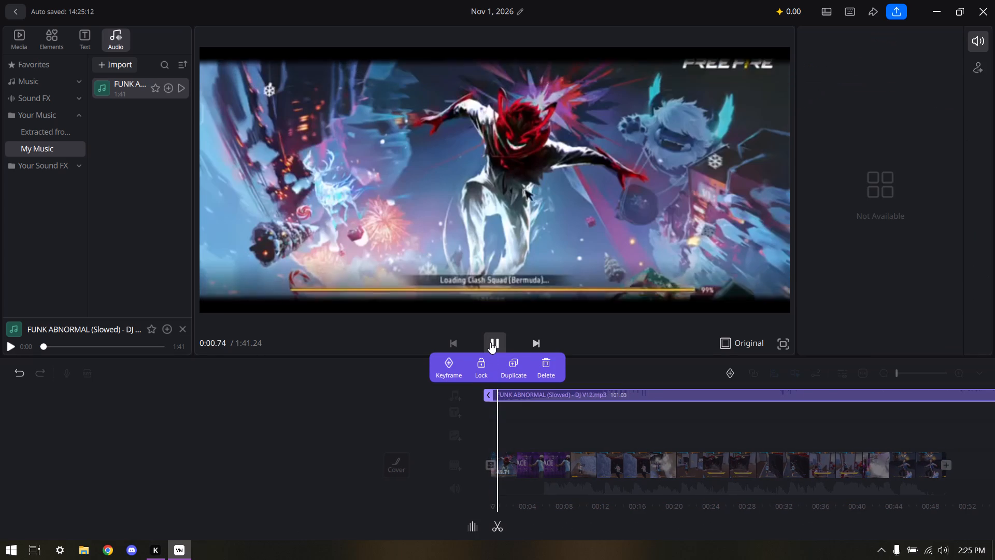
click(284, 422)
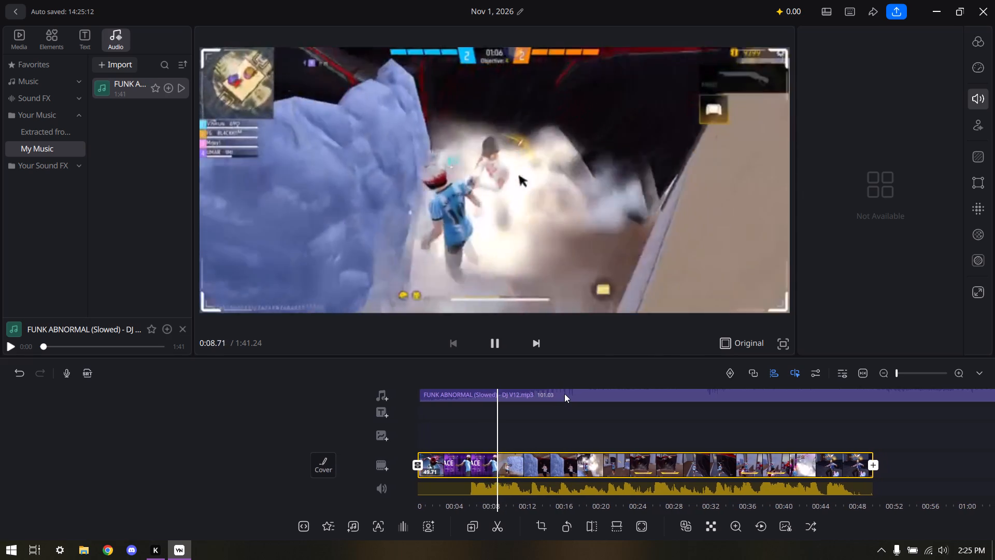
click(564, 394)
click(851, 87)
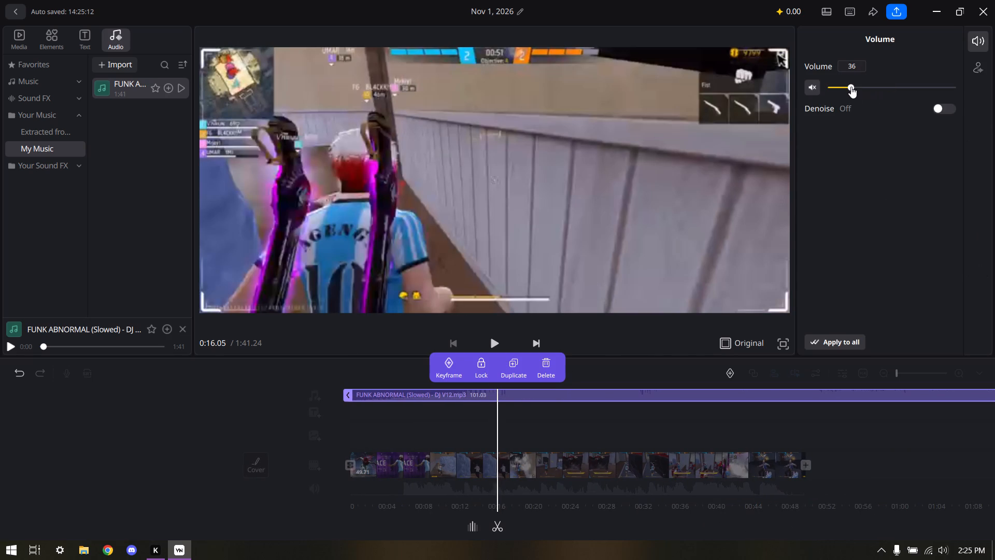
Listen further, set the FUNK ABNORMAL song's volume to 27, and play the mix to near the end of the gameplay.
click(499, 338)
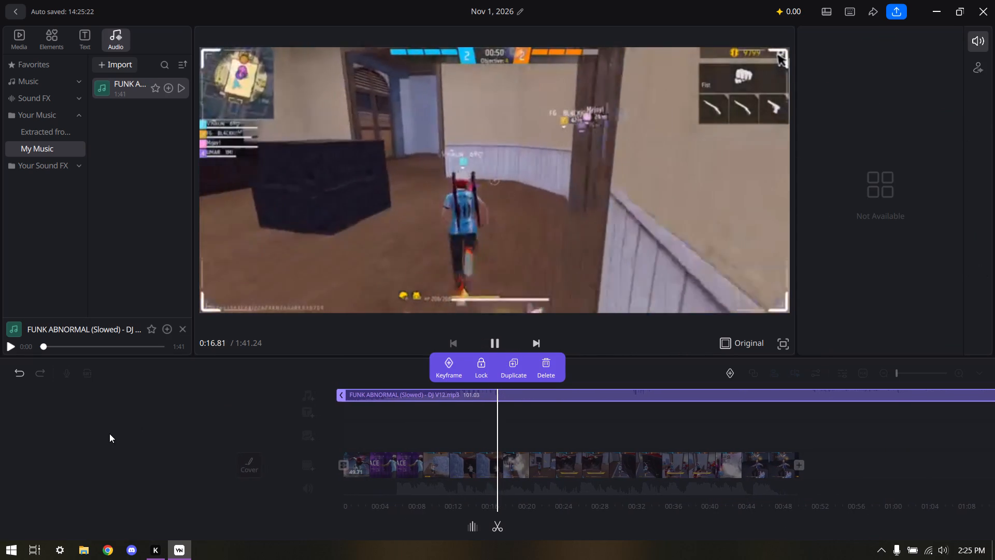
click(109, 432)
click(969, 98)
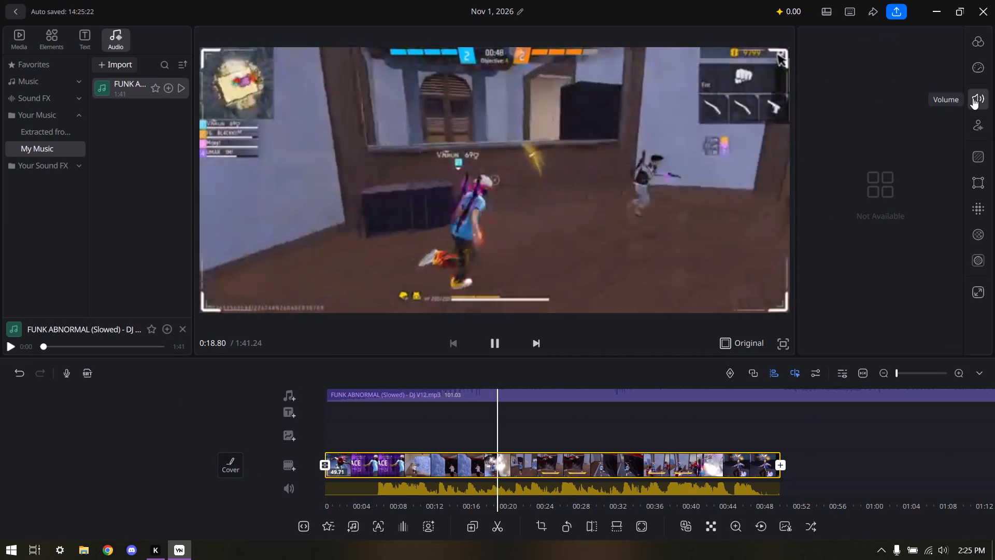
click(973, 98)
click(659, 398)
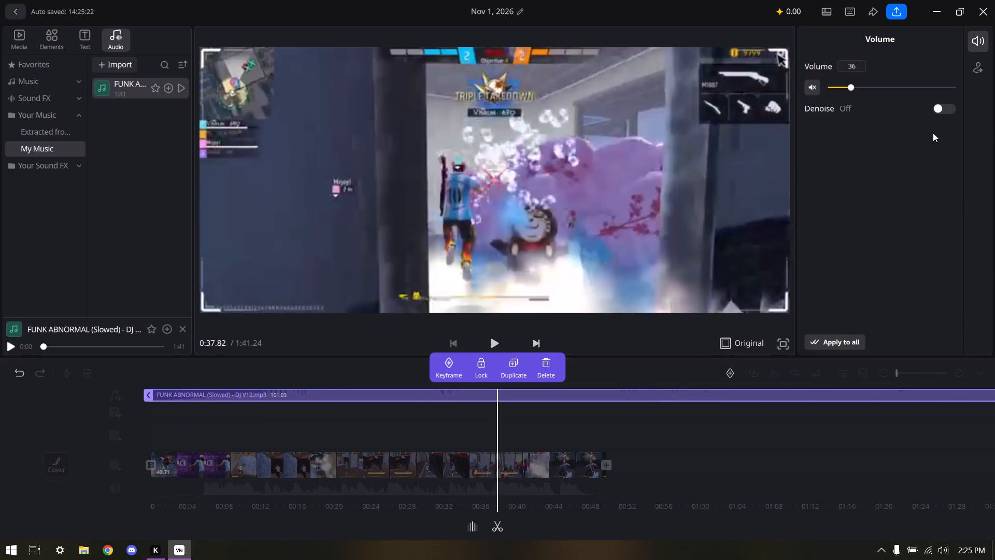
drag(851, 86, 845, 91)
click(487, 347)
click(47, 425)
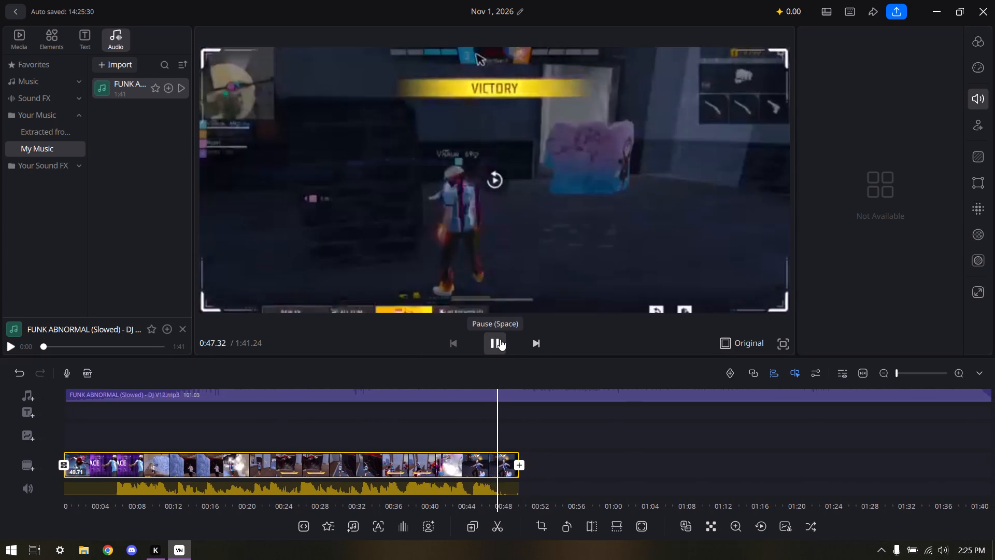
click(500, 339)
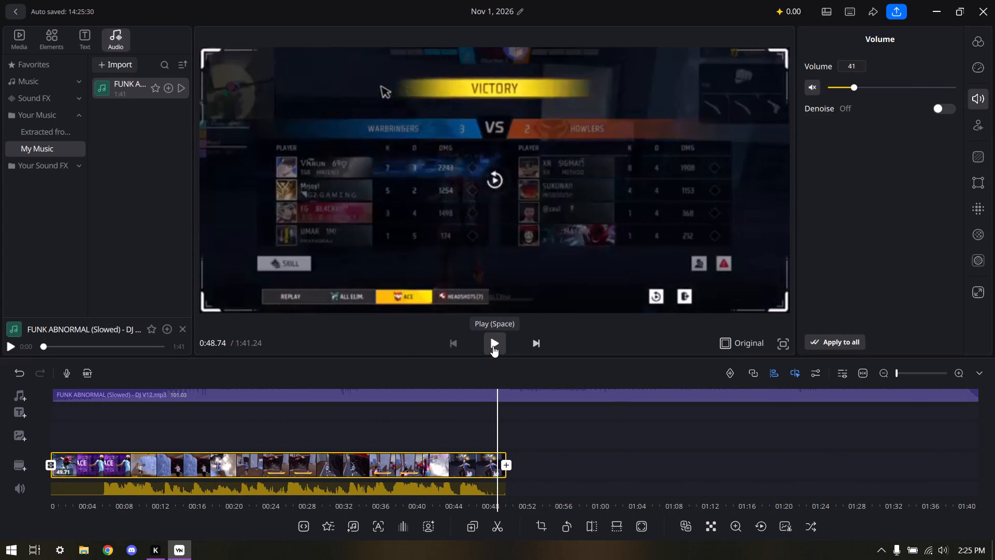
Review the end of the gameplay, split the clip at about 46.17 seconds and delete the remaining VICTORY scoreboard part.
drag(458, 432, 521, 418)
click(492, 346)
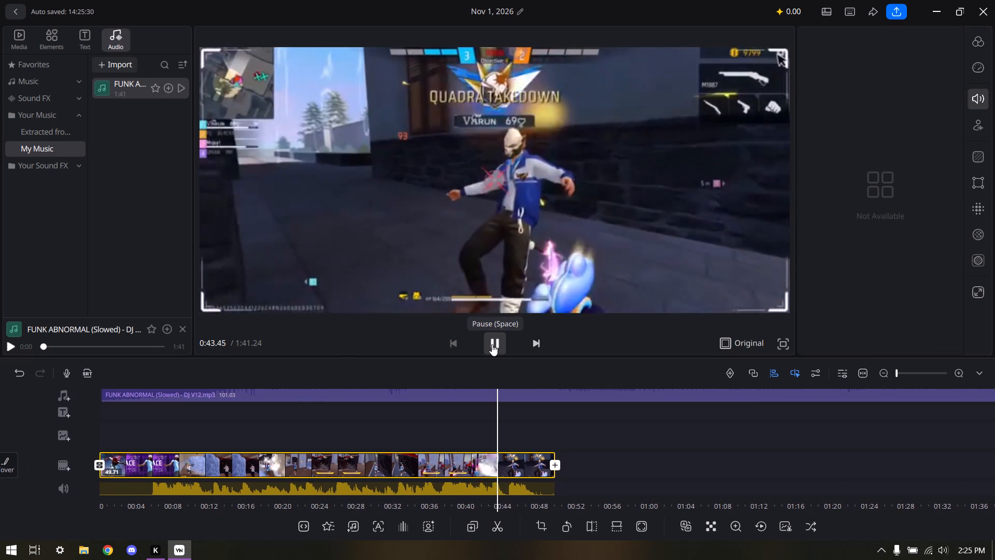
click(492, 344)
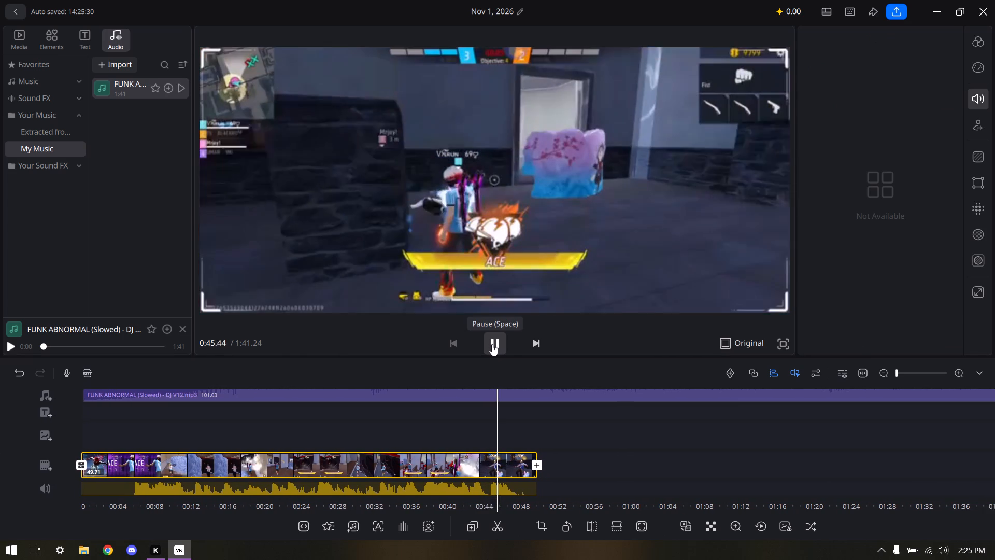
click(492, 344)
click(492, 344)
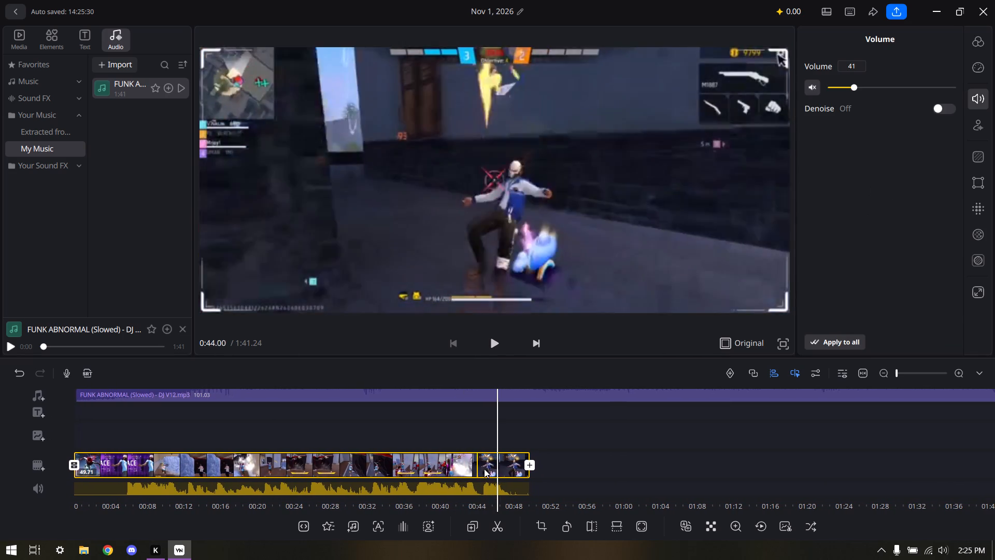
click(497, 523)
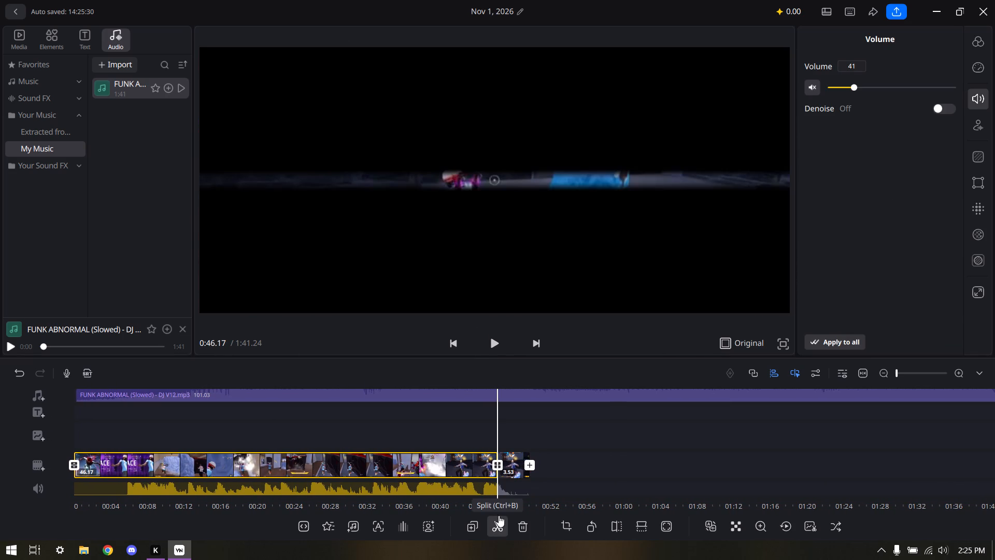
click(507, 478)
click(518, 521)
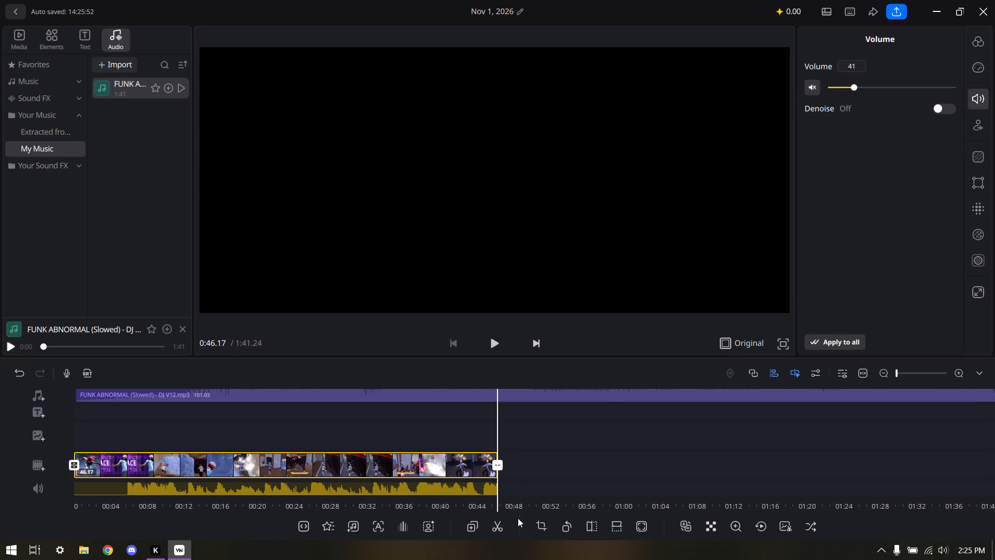
Apply the White basic transition at the end of the gameplay clip.
click(501, 465)
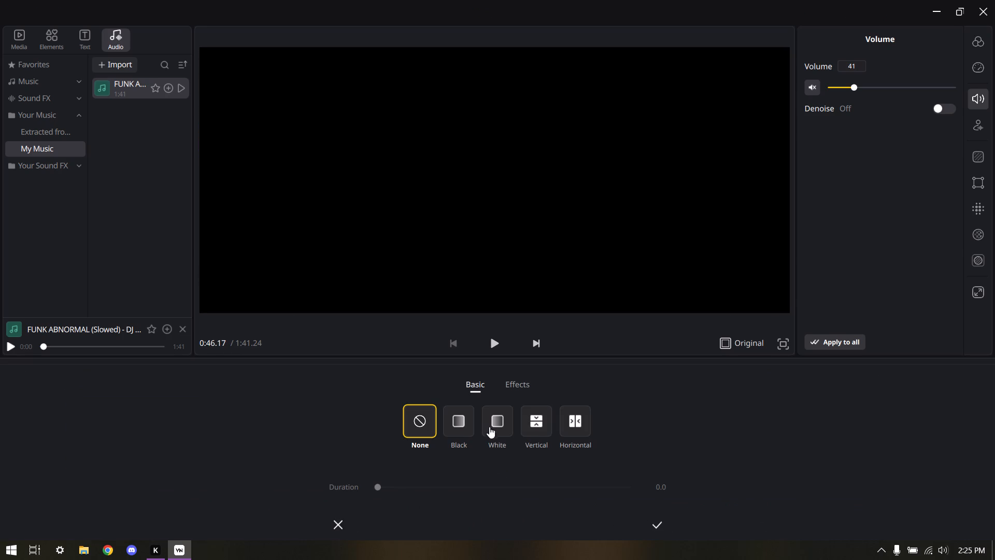
click(504, 418)
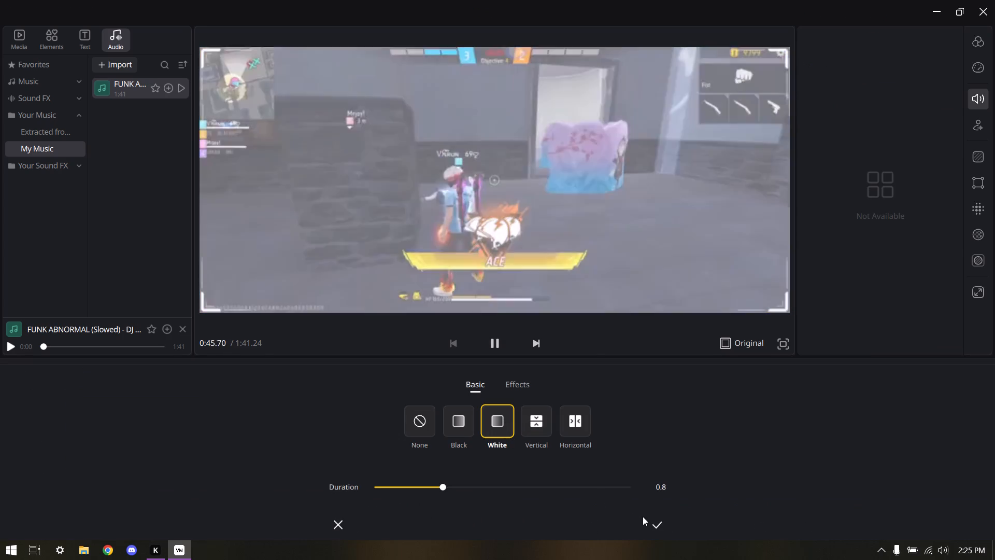
click(655, 524)
At about 11 seconds into the gameplay clip, adjust its brightness to +14, saturation to +33 and vibrance to +48.
drag(601, 460, 661, 434)
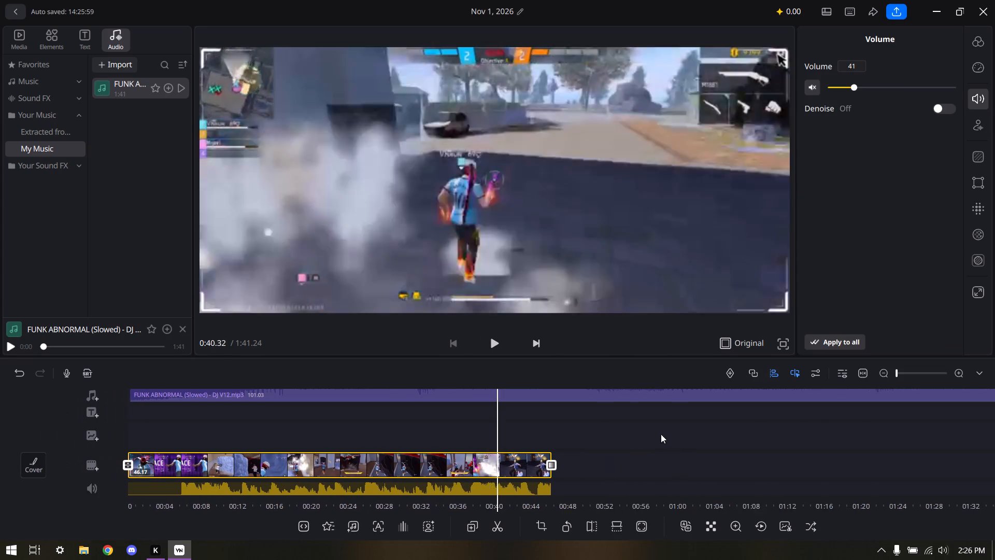
drag(661, 434, 974, 417)
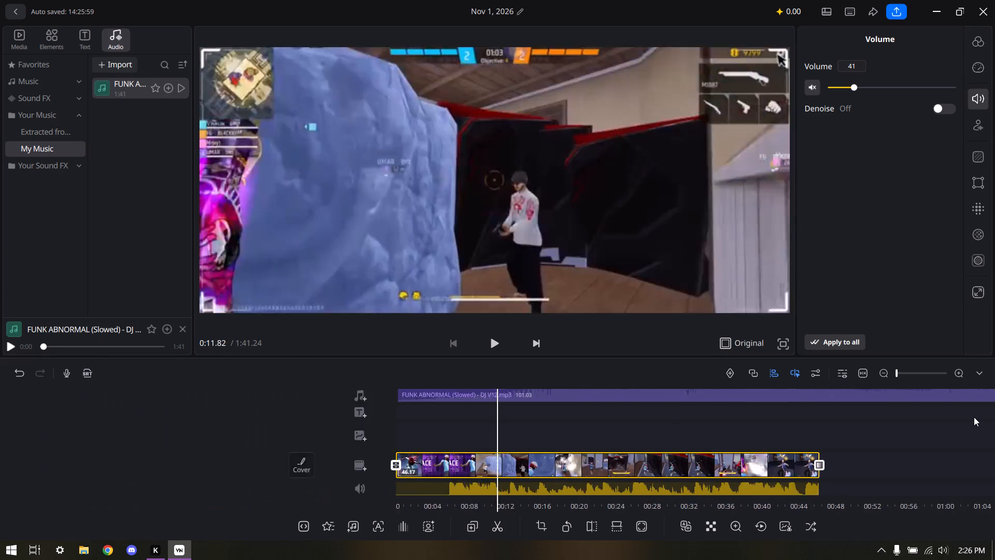
drag(974, 417, 969, 417)
drag(968, 417, 923, 423)
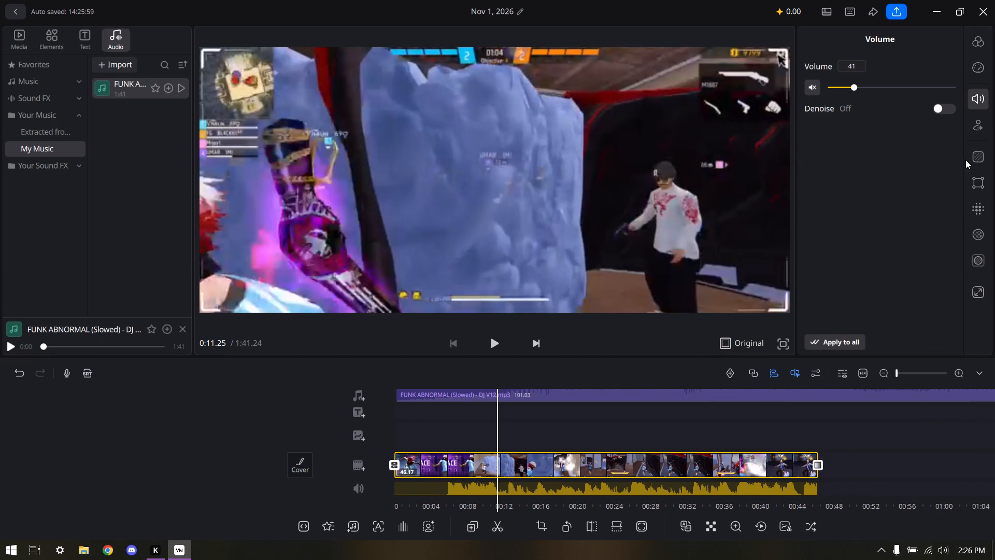
click(664, 482)
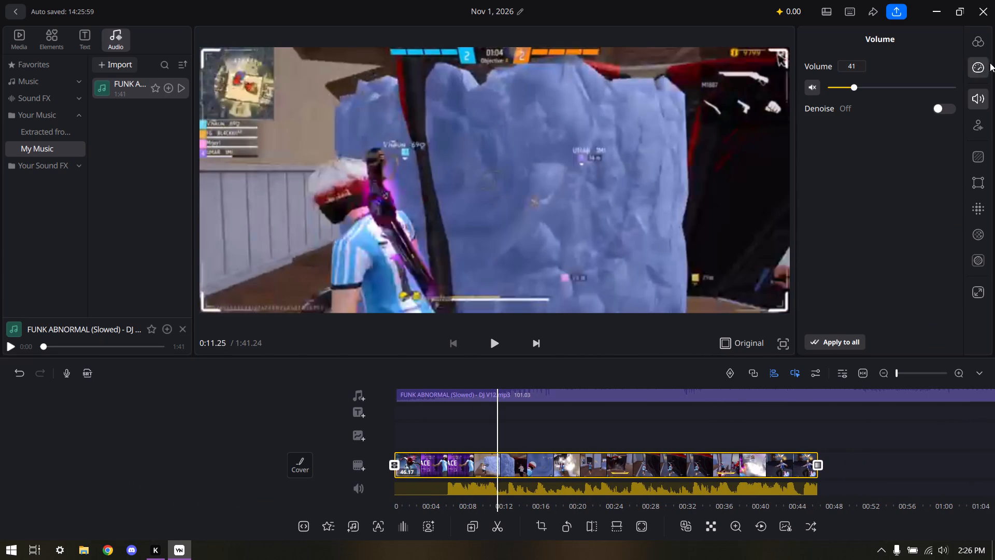
click(981, 39)
click(945, 39)
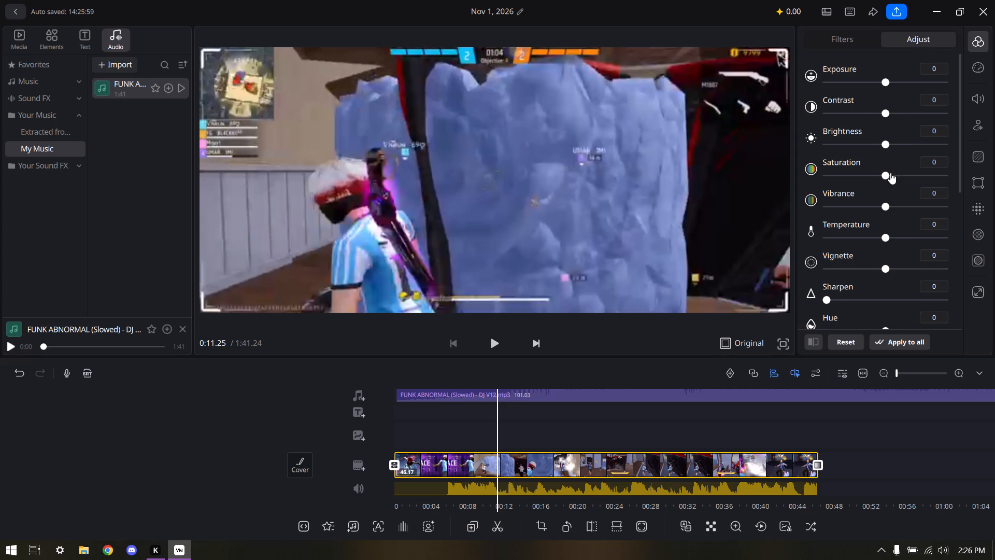
drag(890, 145, 896, 148)
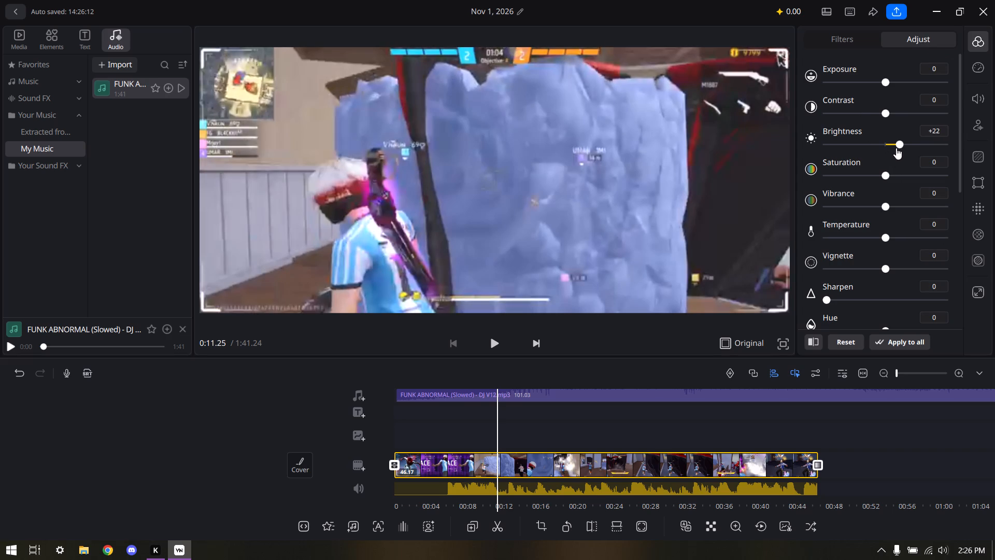
drag(896, 148, 894, 148)
drag(884, 175, 903, 174)
drag(903, 174, 906, 174)
drag(887, 207, 889, 207)
drag(889, 207, 907, 207)
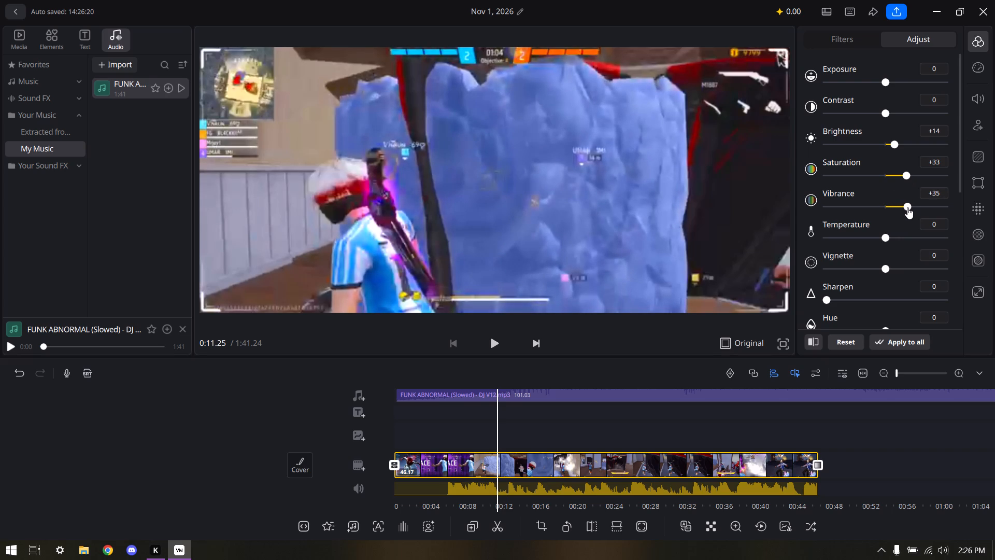
drag(907, 207, 925, 200)
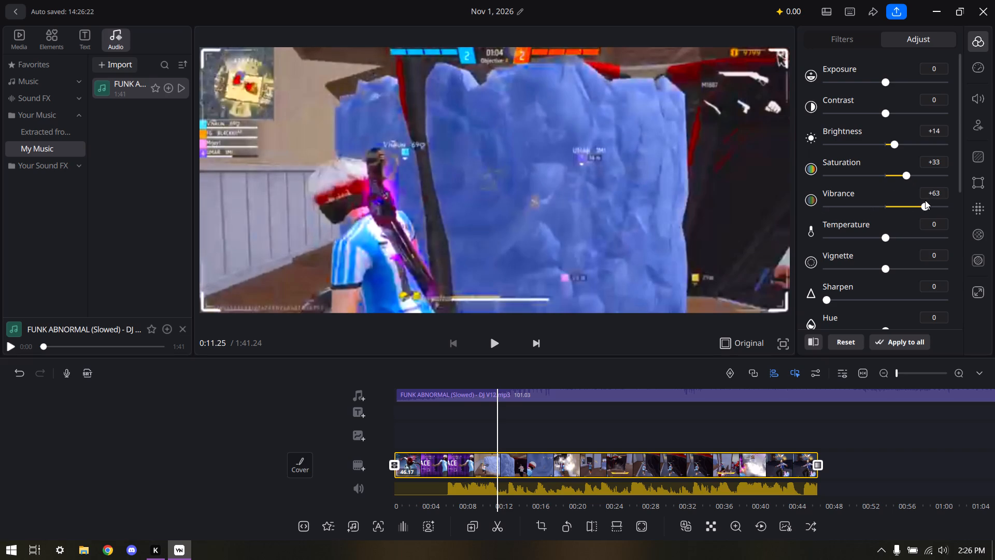
drag(925, 200, 916, 205)
Set the gameplay clip's sharpening to 40 and lower its saturation to +2.
drag(862, 296, 865, 296)
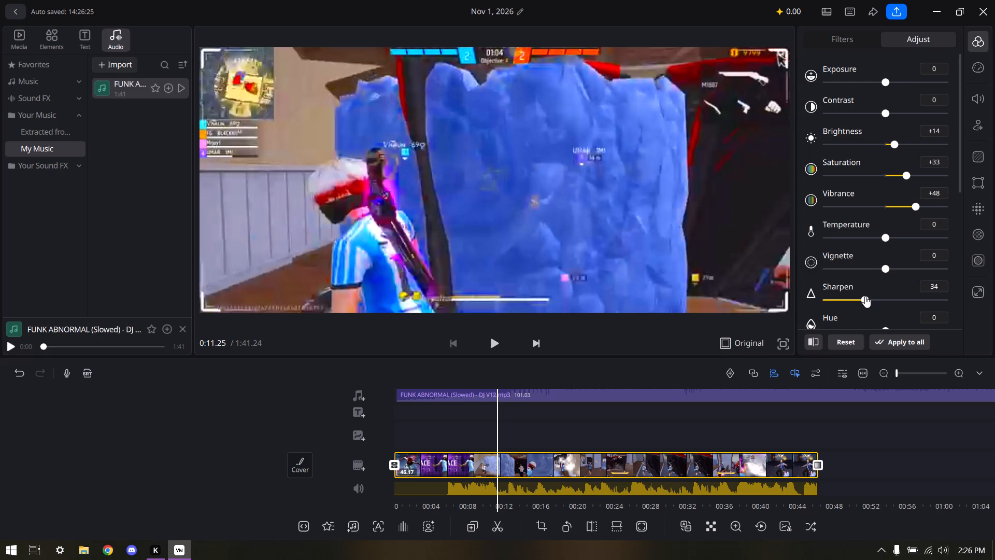
drag(865, 296, 841, 299)
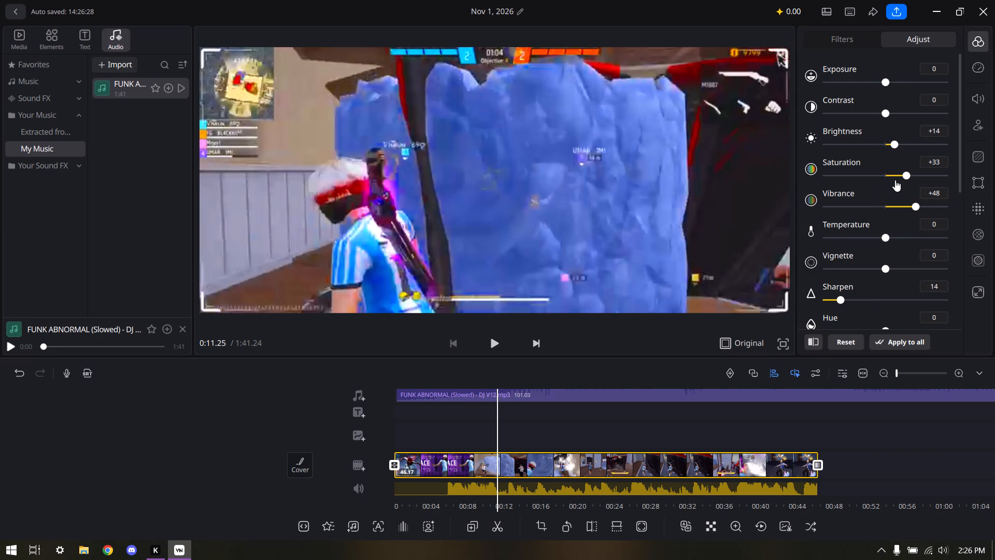
click(898, 177)
drag(895, 175, 887, 181)
drag(863, 291, 877, 291)
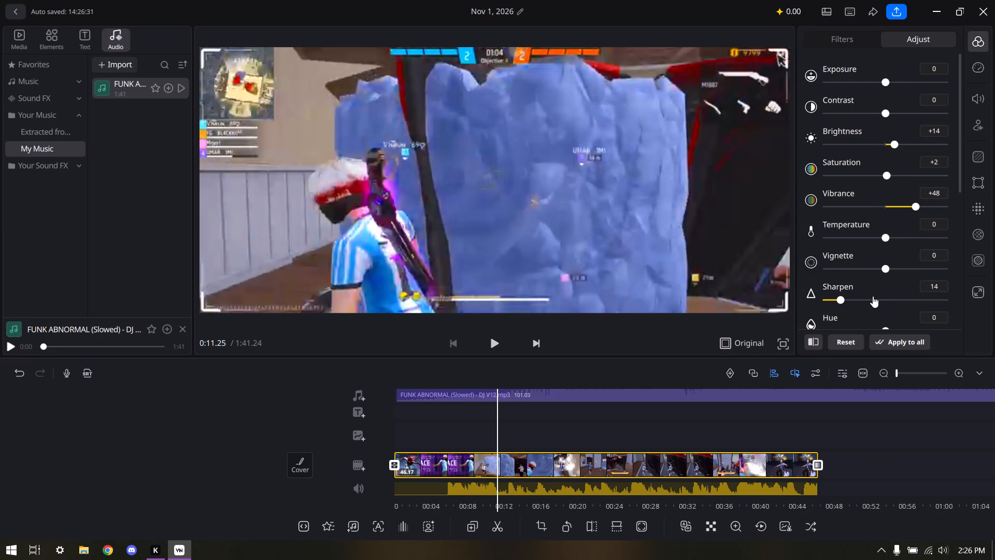
click(873, 297)
Preview the colour grade, set the gameplay clip's brightness to +18 and saturation to +36, and play it again.
click(496, 344)
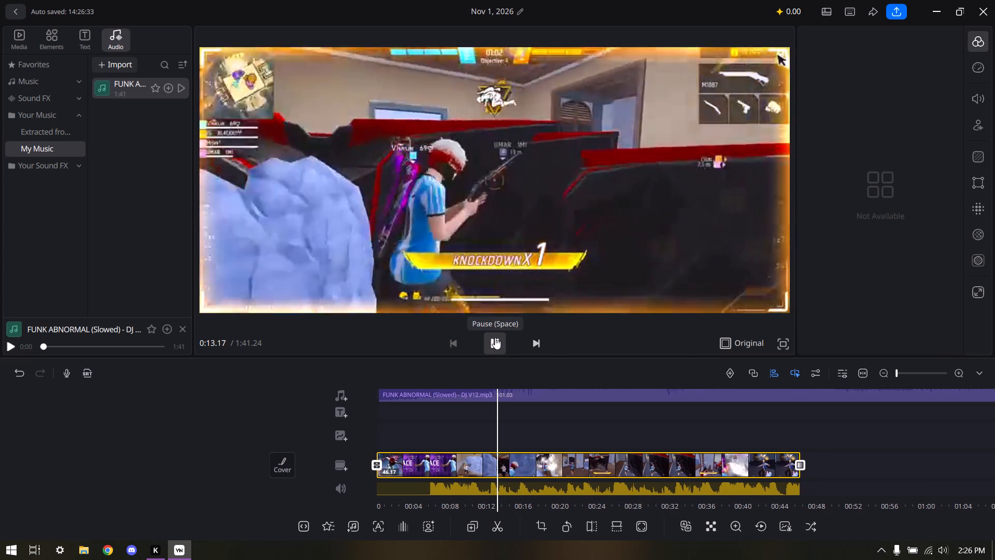
click(984, 39)
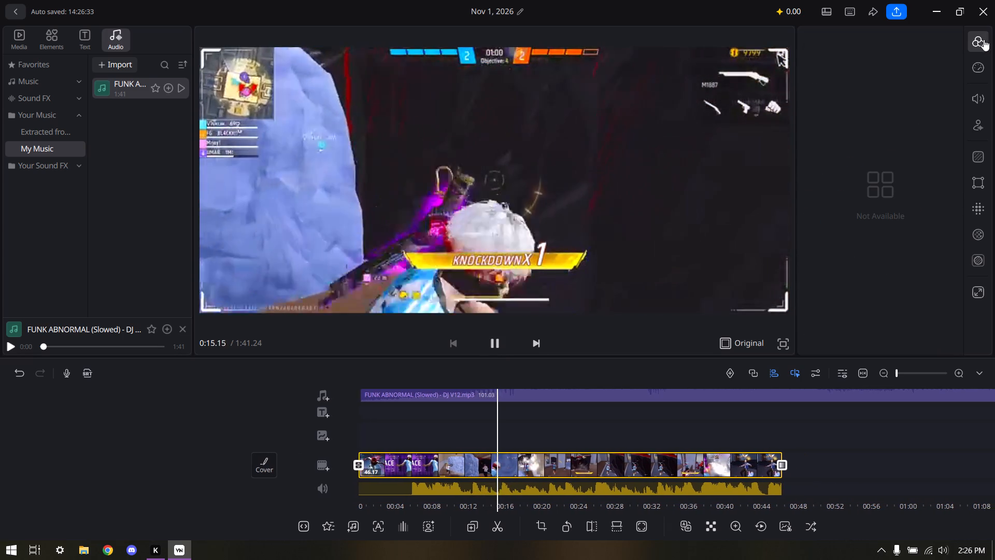
click(978, 40)
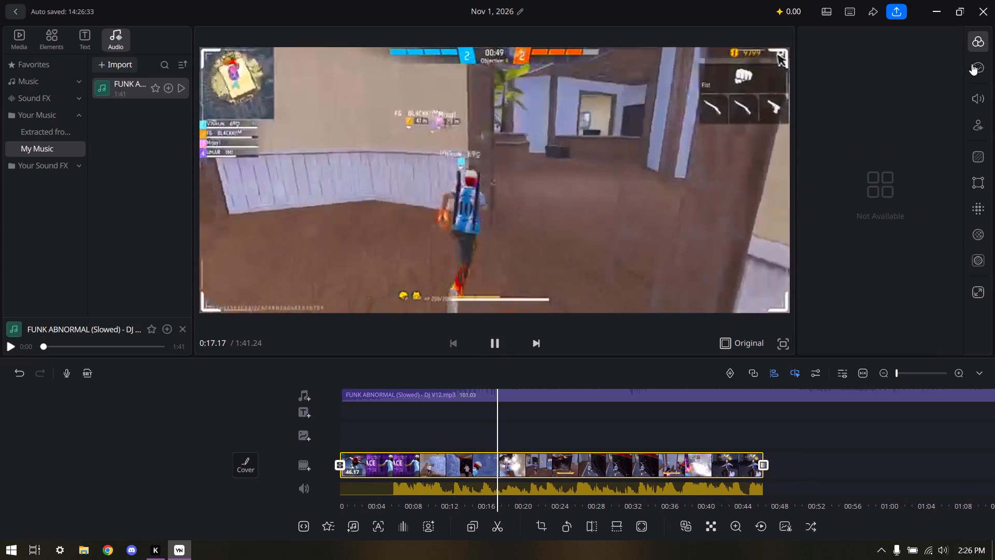
click(979, 41)
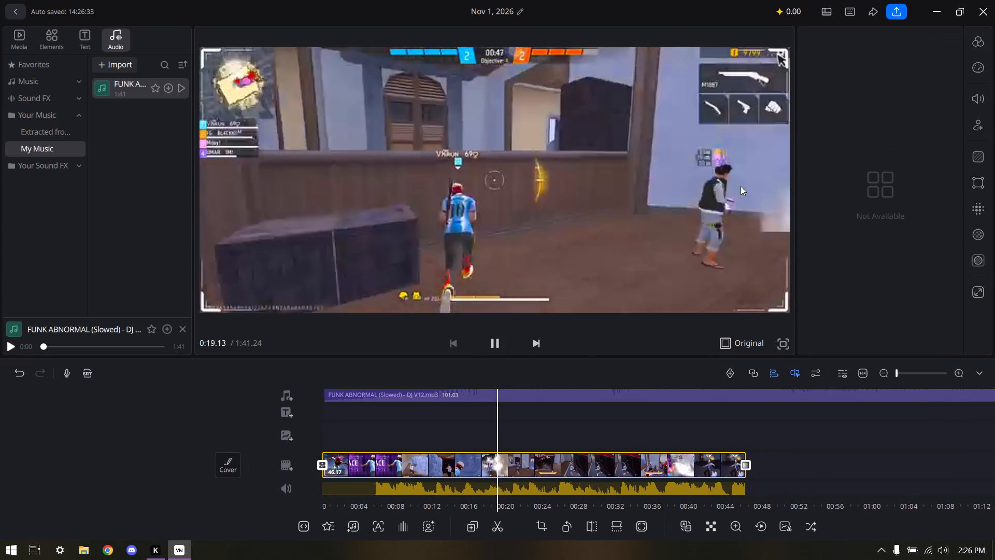
click(570, 470)
click(974, 47)
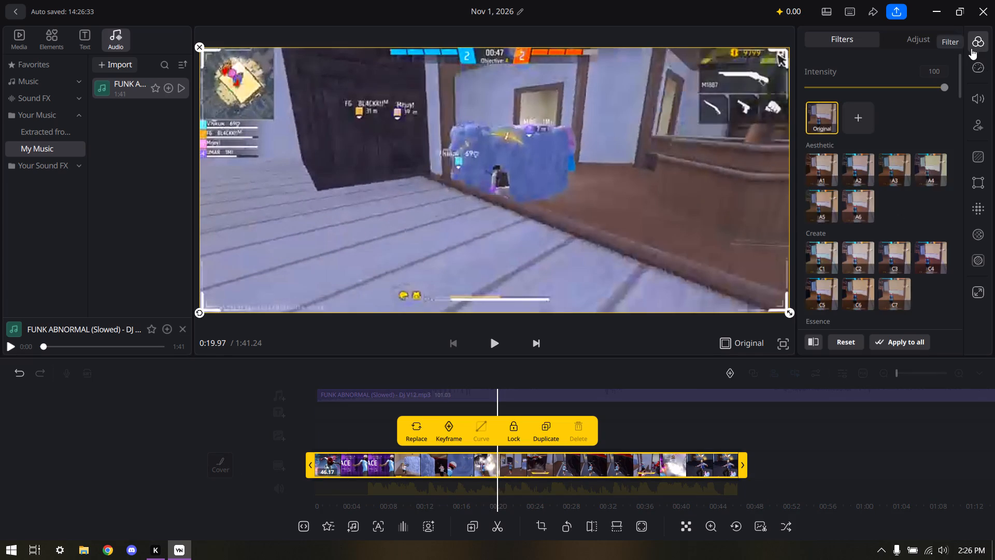
click(912, 43)
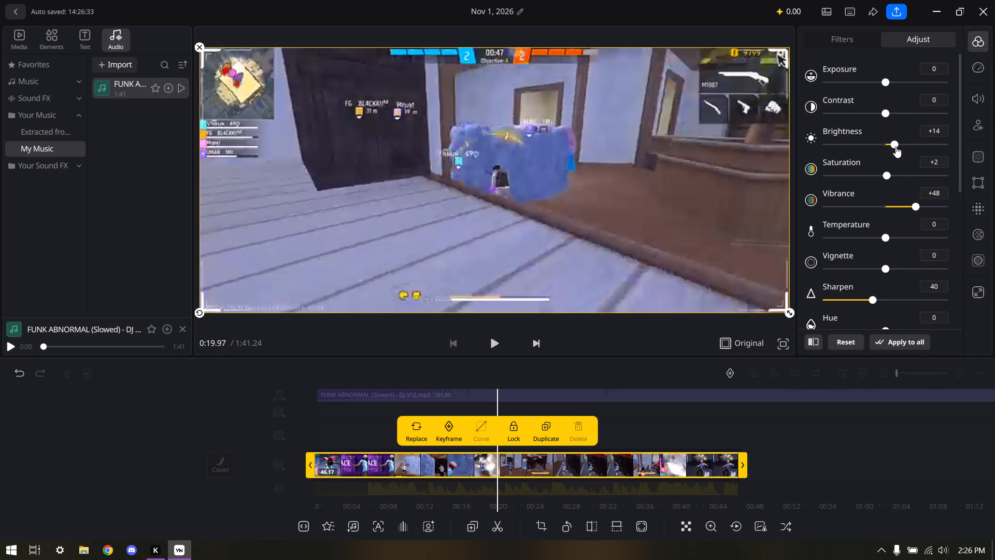
click(895, 147)
drag(890, 171, 908, 173)
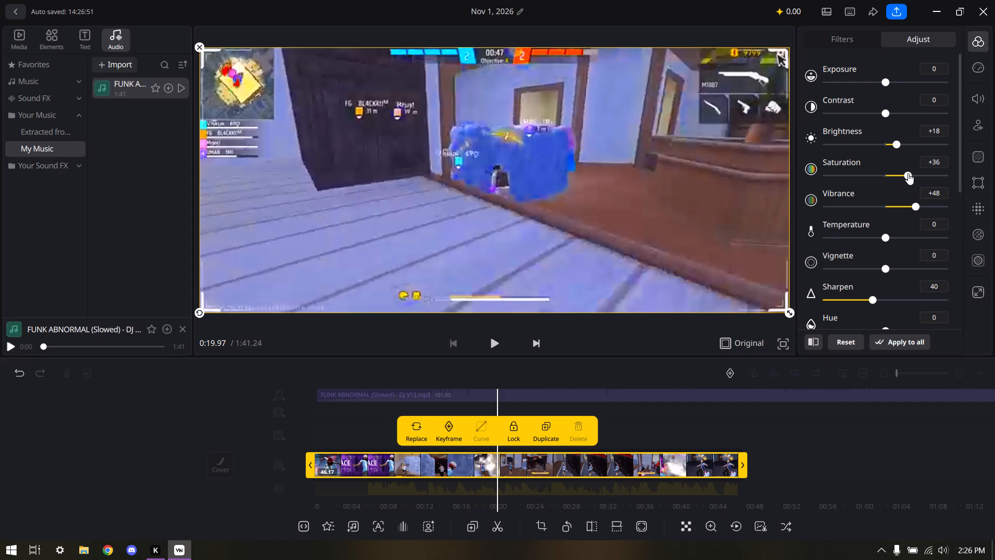
drag(908, 173, 907, 173)
click(499, 337)
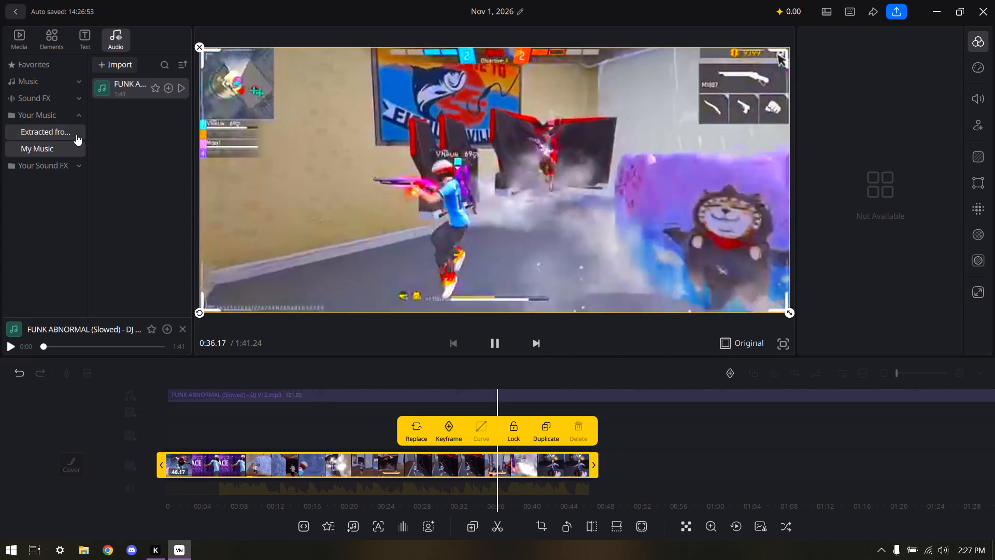
Add the black screen image from the favourite media to the main track directly after the gameplay clip.
click(66, 44)
click(89, 38)
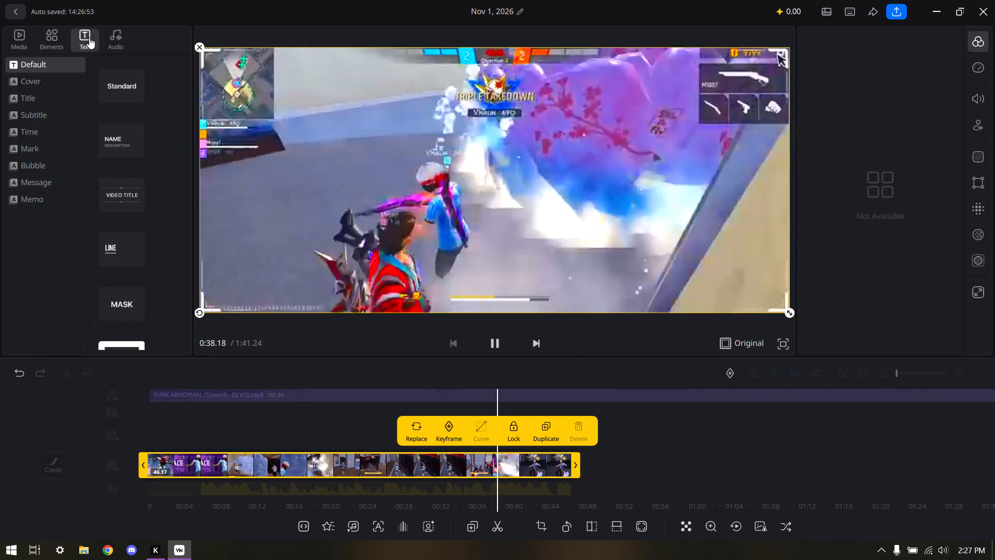
click(9, 49)
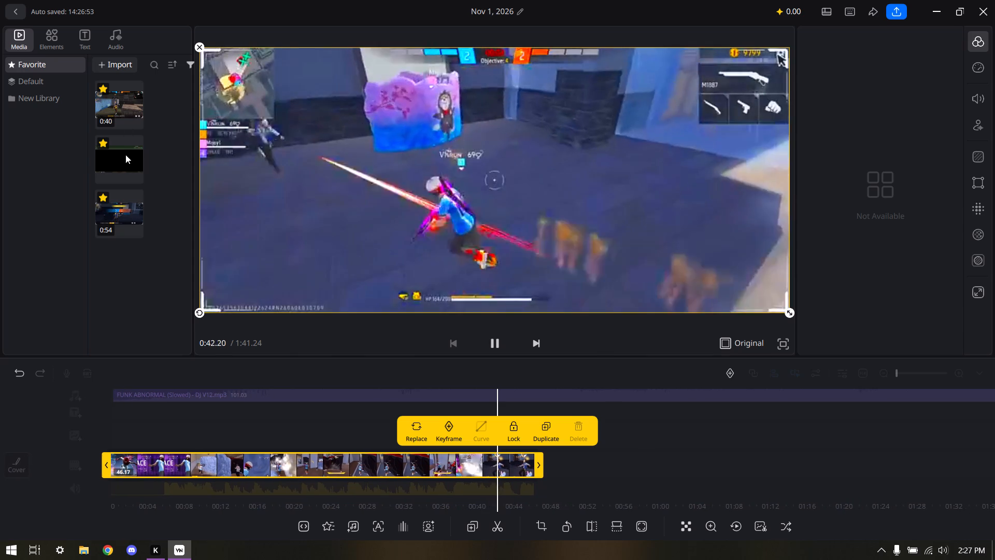
drag(125, 155, 553, 465)
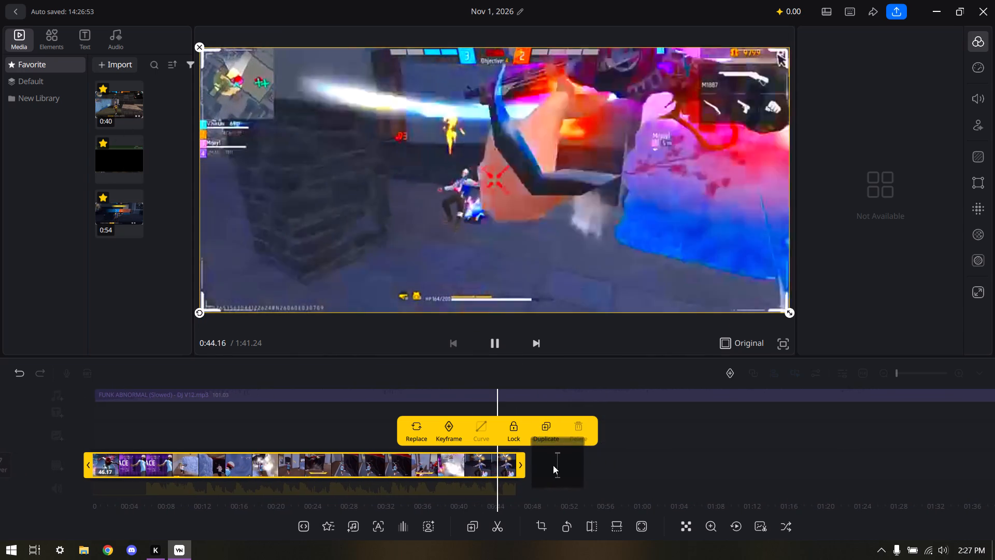
drag(553, 465, 542, 462)
click(542, 462)
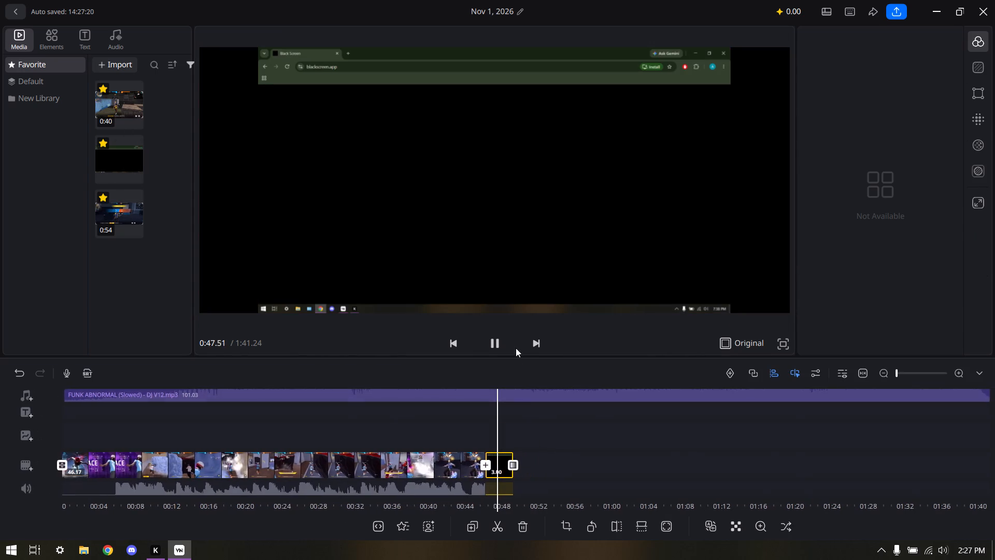
Enlarge the black screen image until its browser bars and taskbar fall outside the frame, and briefly preview it.
click(396, 197)
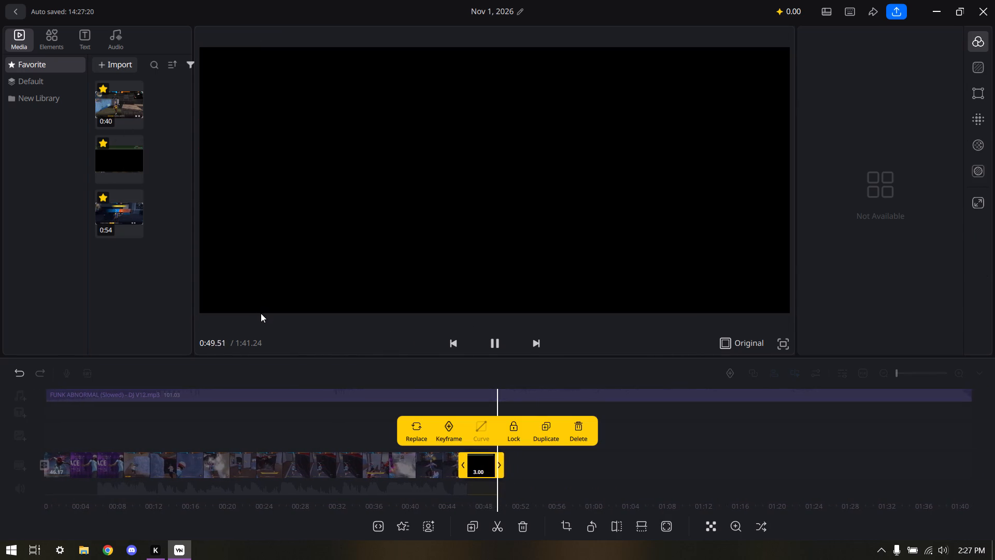
click(582, 459)
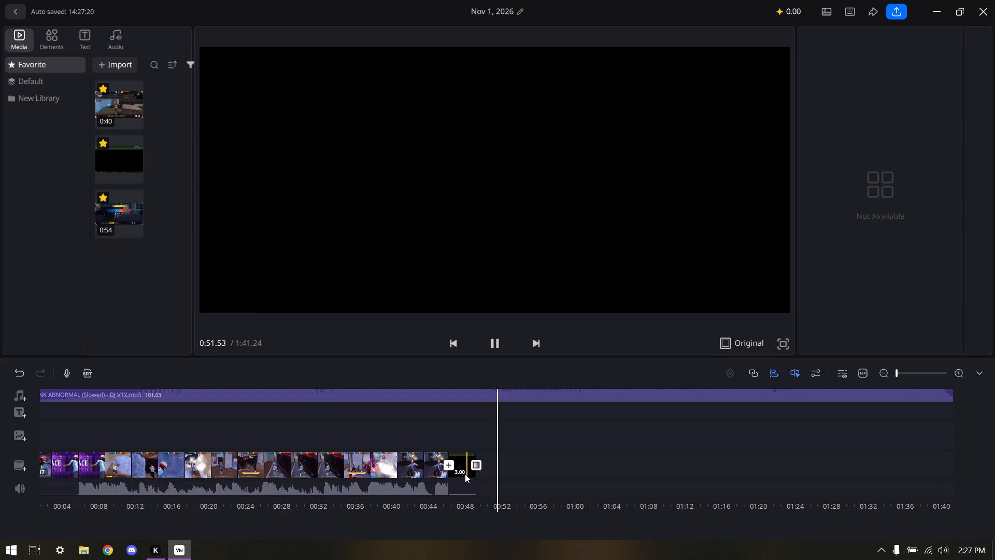
click(464, 474)
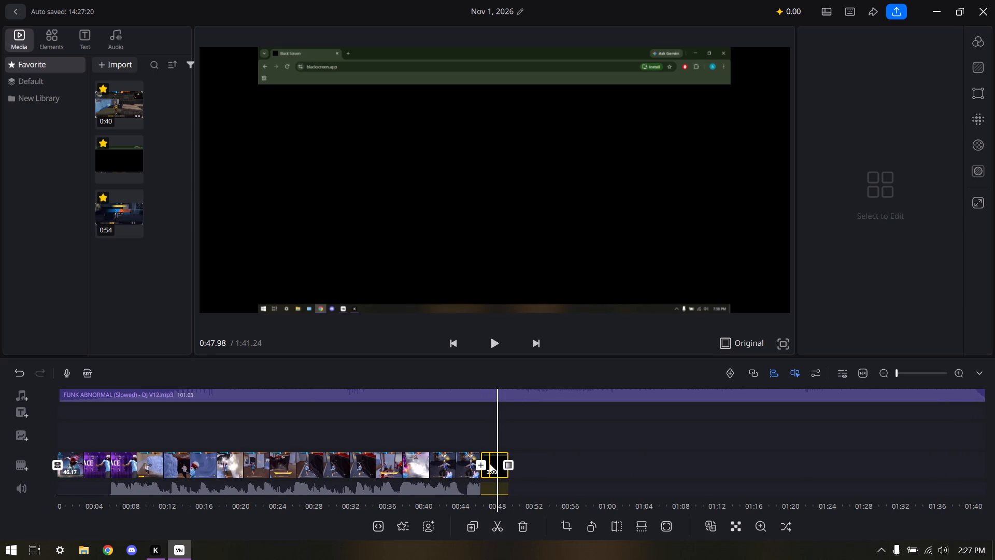
click(502, 219)
drag(732, 311, 741, 313)
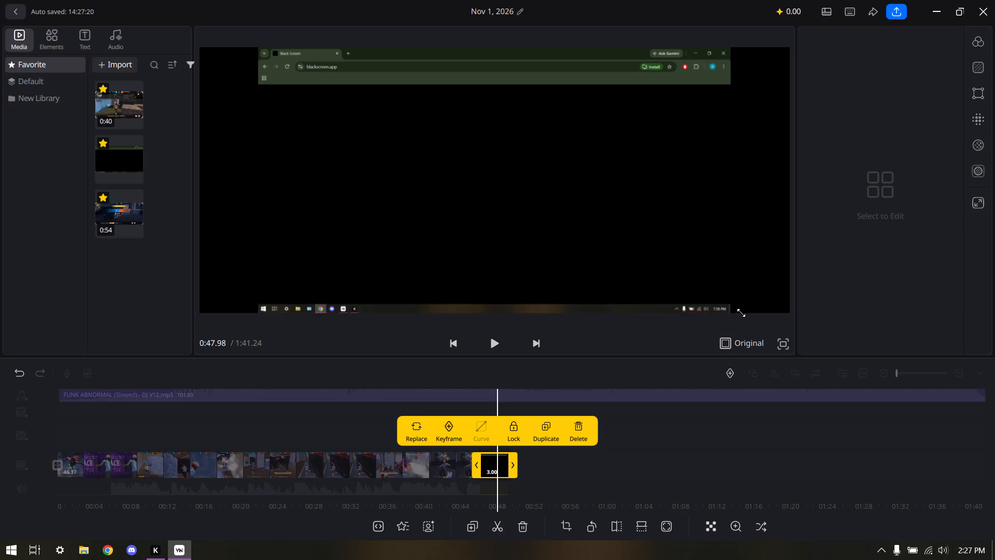
drag(741, 313, 846, 325)
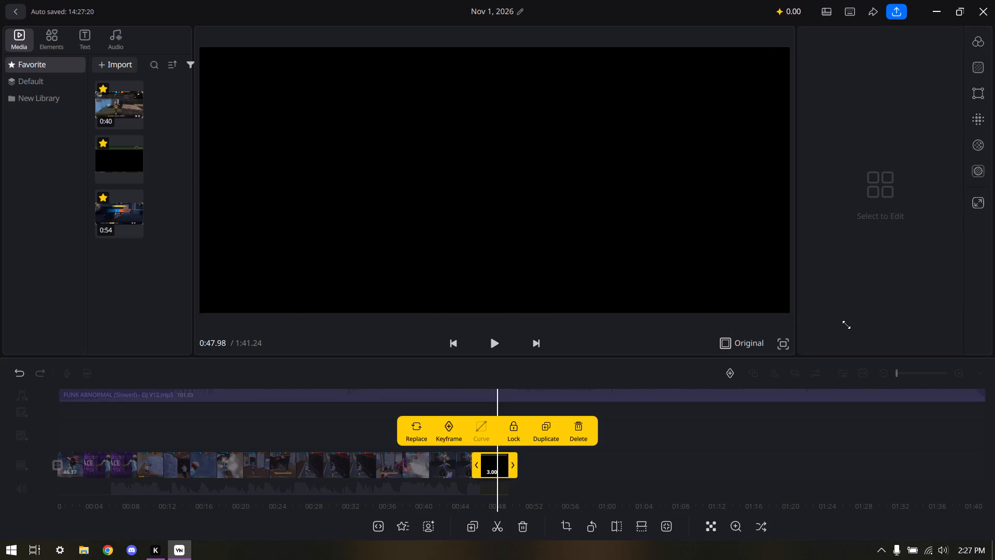
drag(846, 325, 847, 325)
click(499, 352)
click(499, 347)
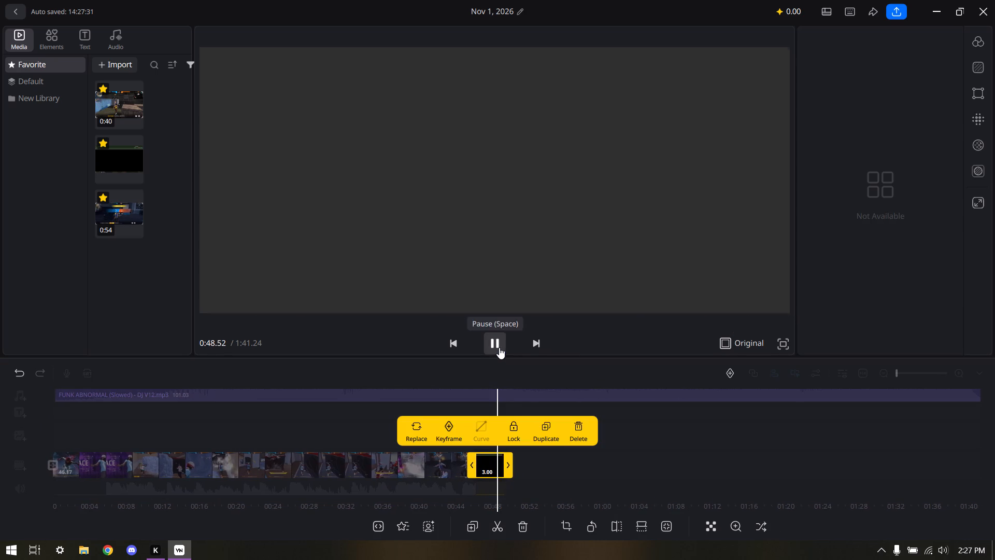
Shorten the black screen clip so that it ends at about 48 seconds on the timeline.
drag(510, 465, 504, 470)
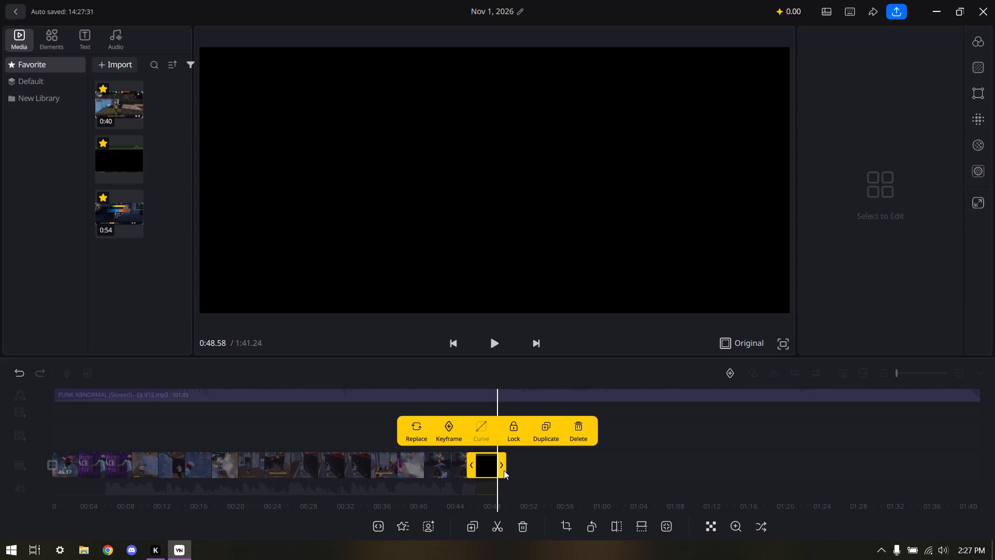
drag(504, 470, 501, 475)
click(538, 466)
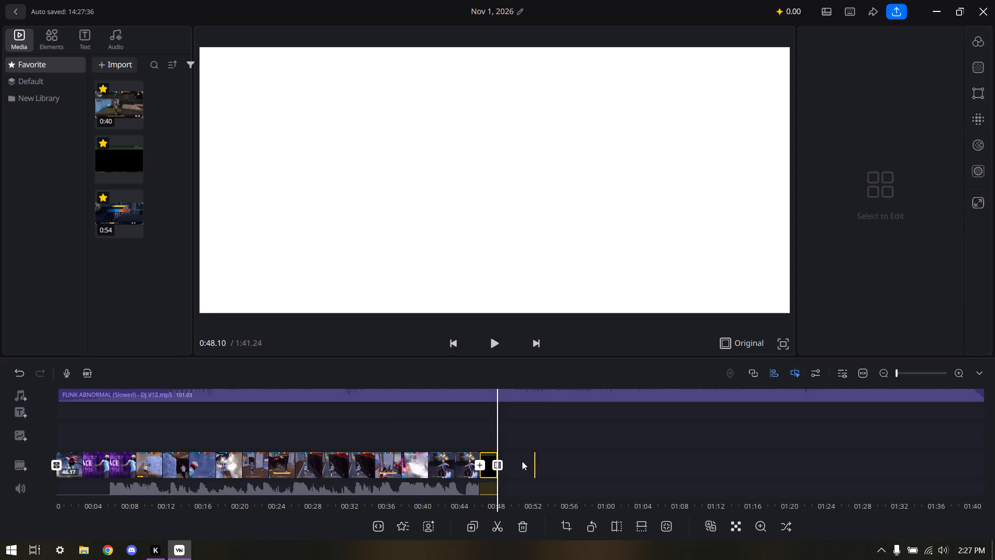
Add a Pixelate transition with a duration of 0.8 between the gameplay clip and the black screen, trying Push first.
drag(437, 436, 470, 434)
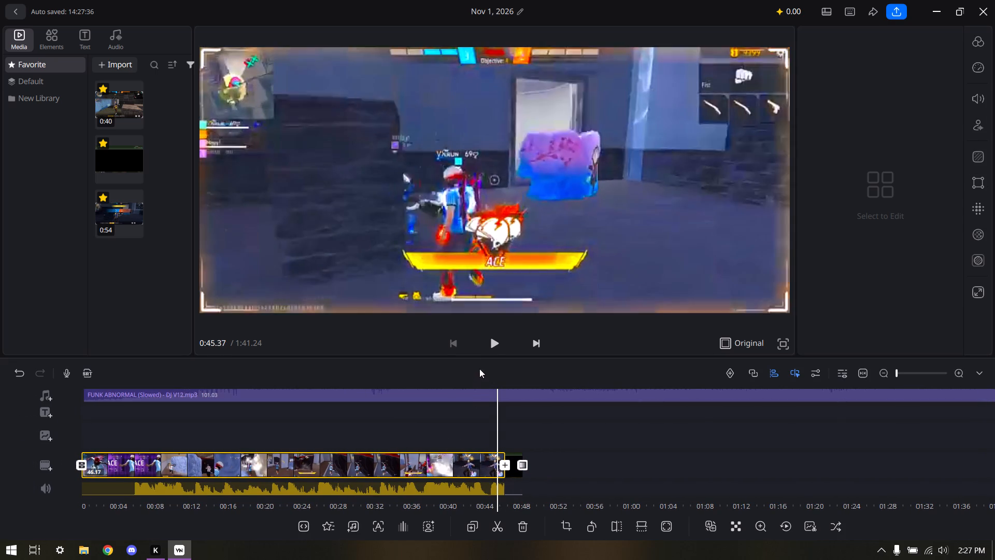
click(492, 342)
click(502, 466)
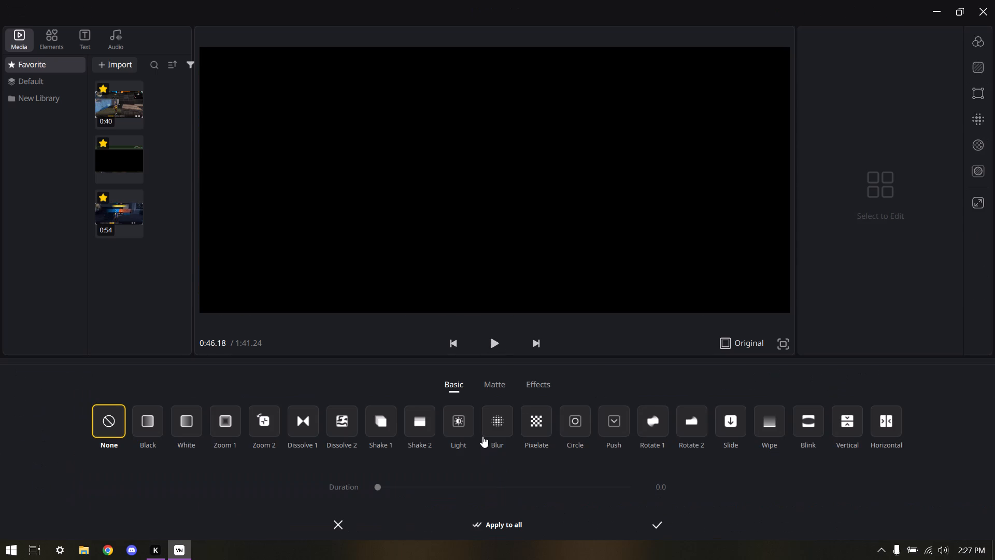
click(612, 425)
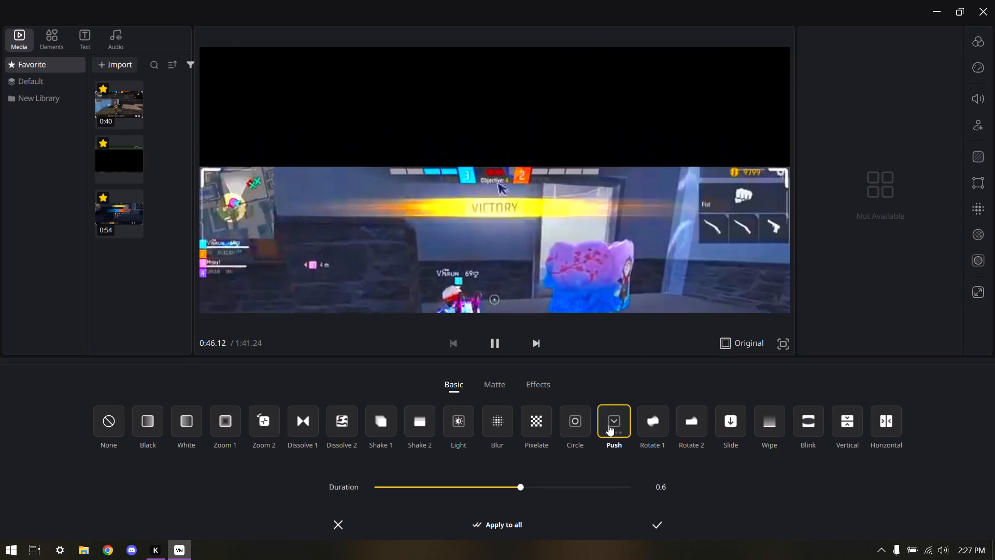
click(537, 425)
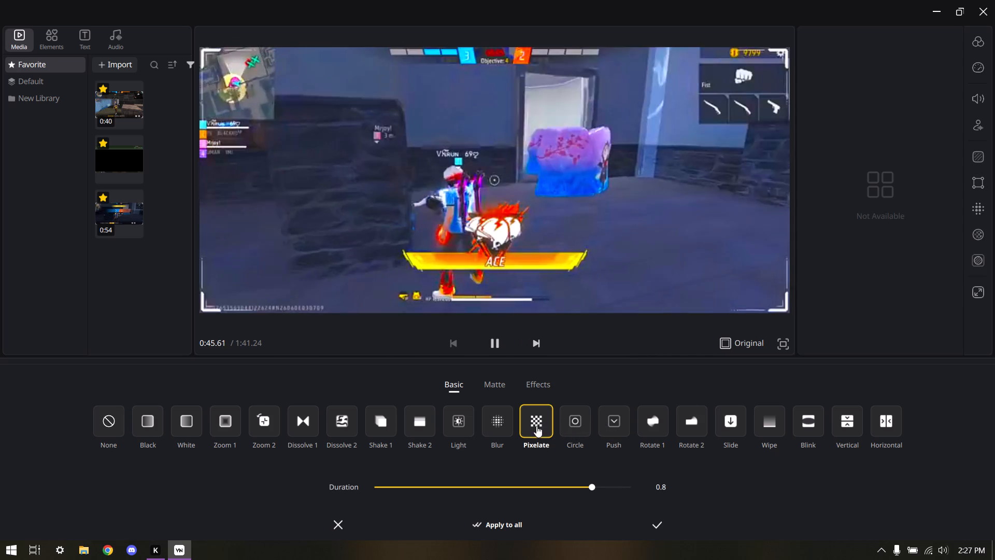
click(656, 527)
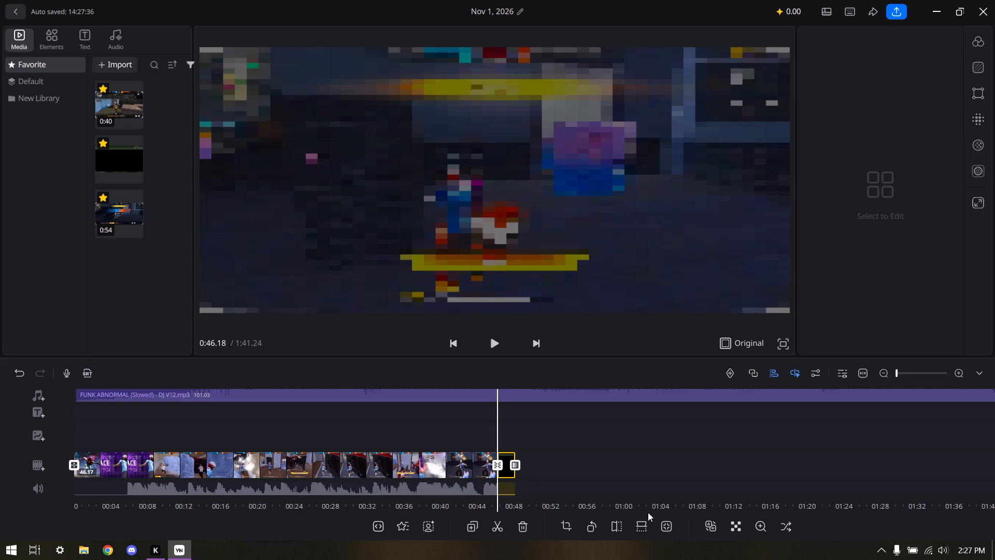
drag(571, 420, 607, 431)
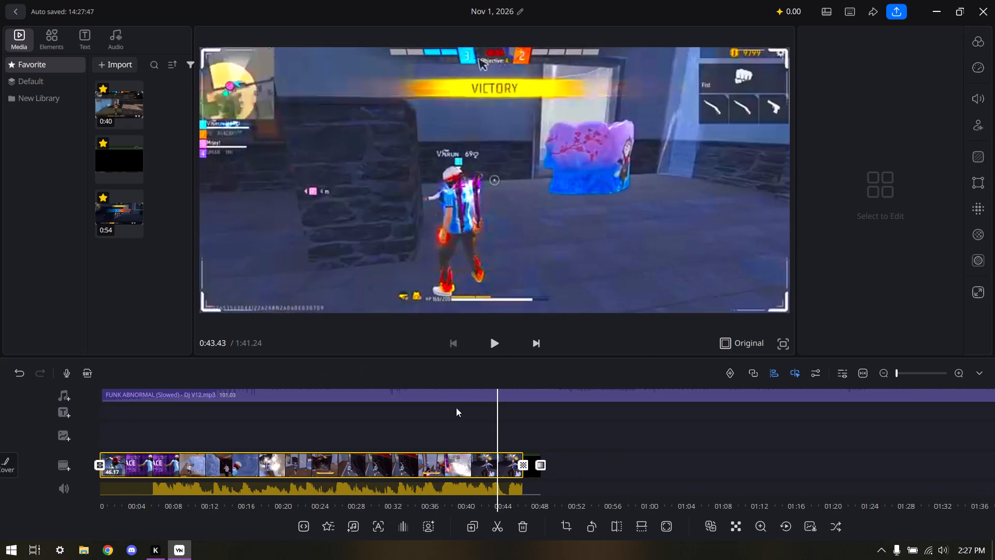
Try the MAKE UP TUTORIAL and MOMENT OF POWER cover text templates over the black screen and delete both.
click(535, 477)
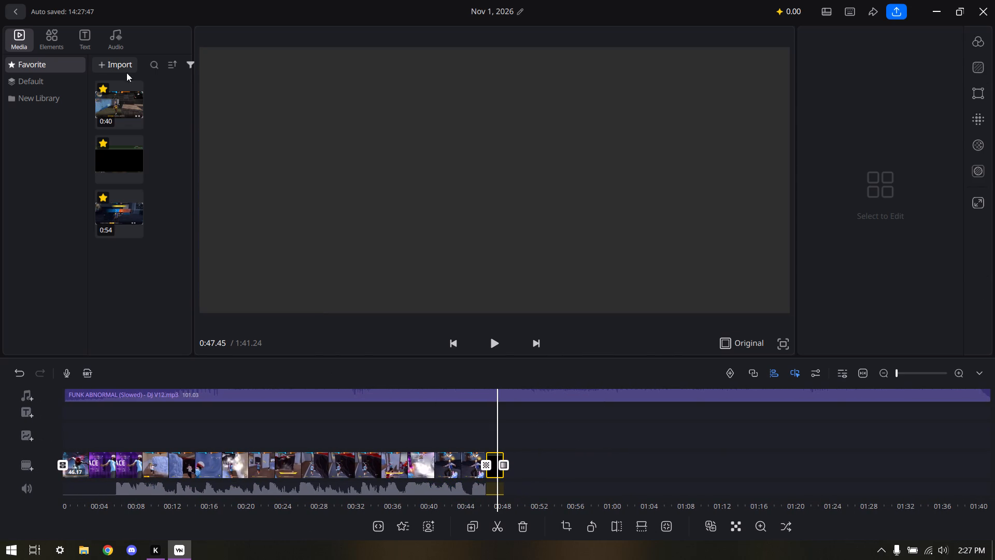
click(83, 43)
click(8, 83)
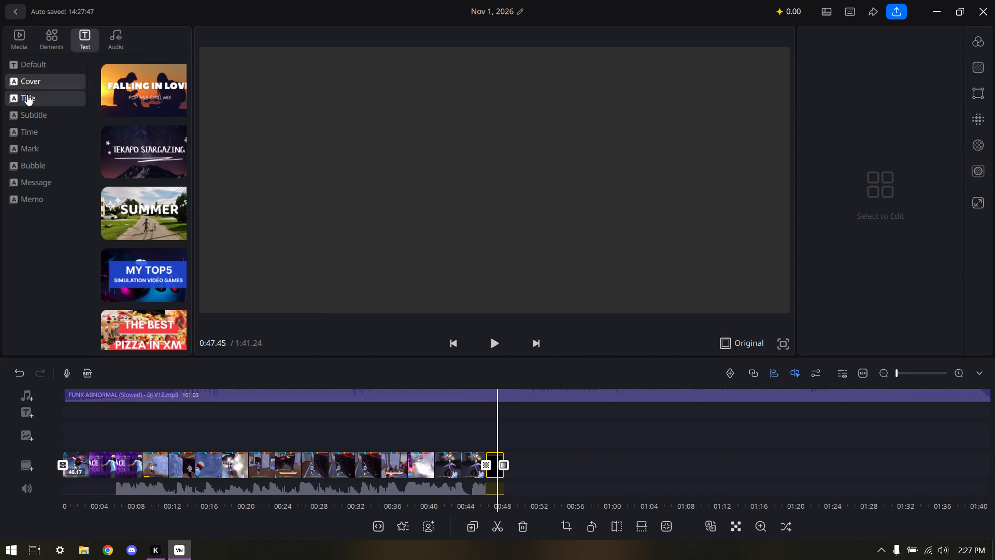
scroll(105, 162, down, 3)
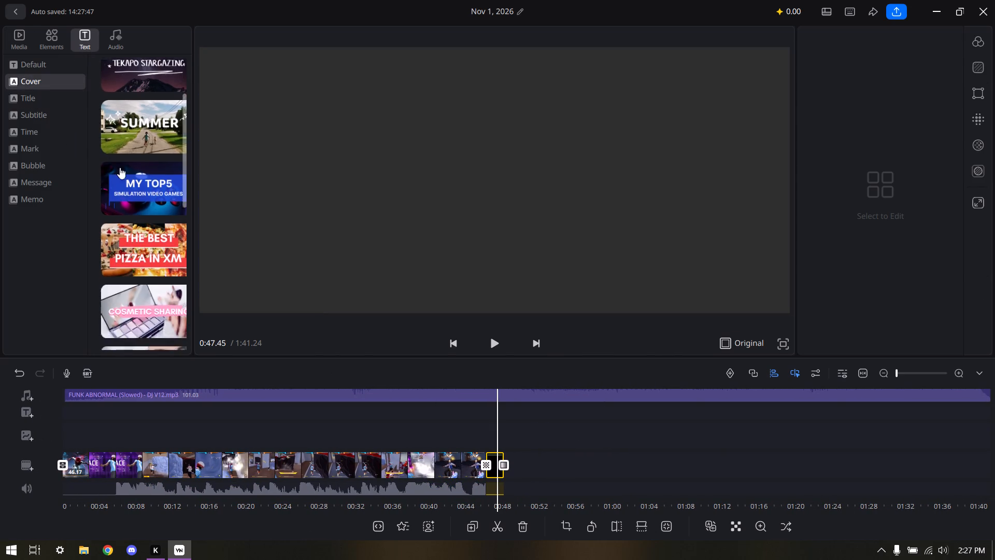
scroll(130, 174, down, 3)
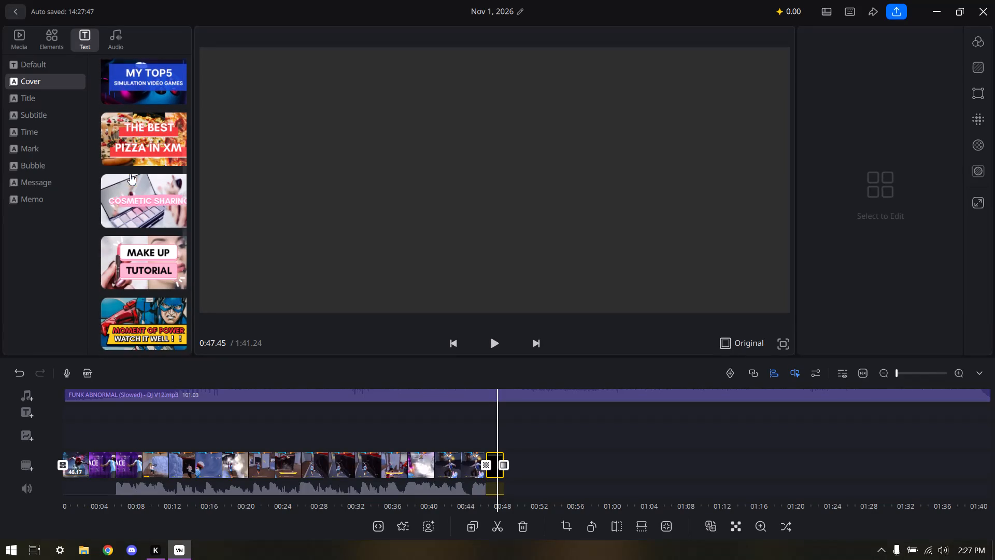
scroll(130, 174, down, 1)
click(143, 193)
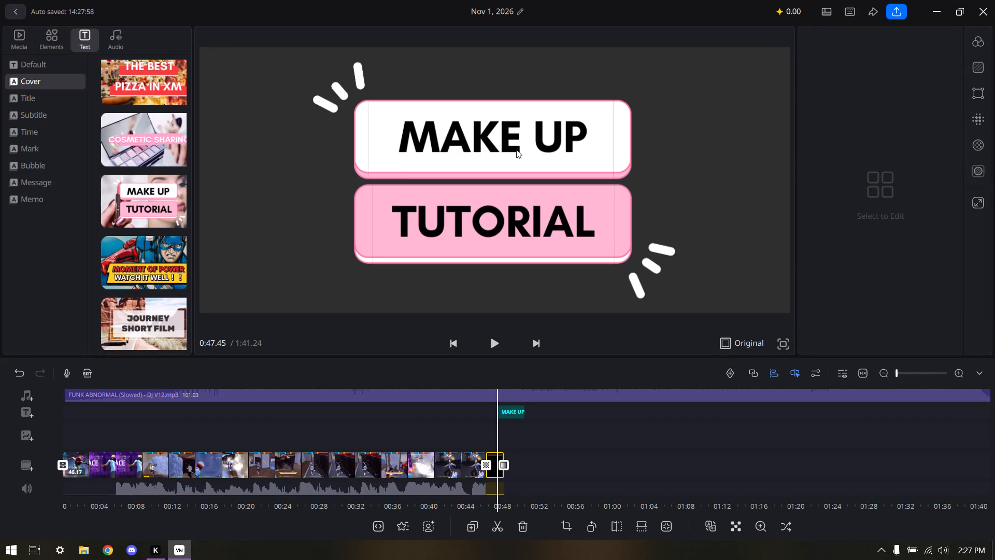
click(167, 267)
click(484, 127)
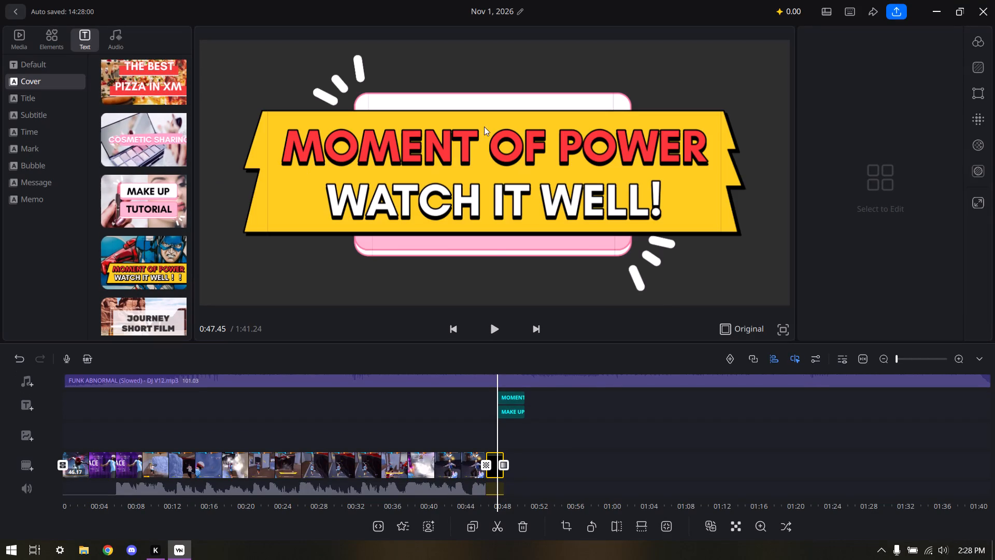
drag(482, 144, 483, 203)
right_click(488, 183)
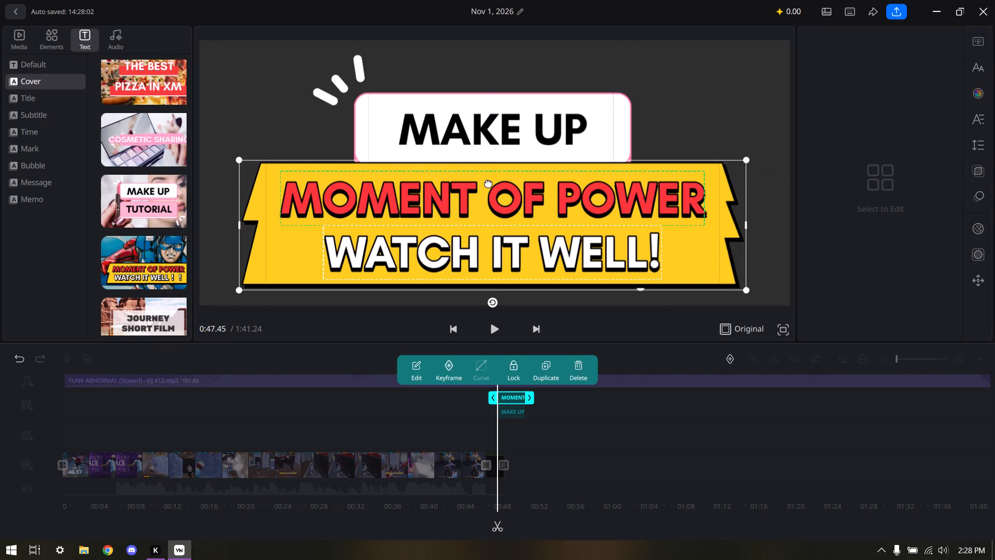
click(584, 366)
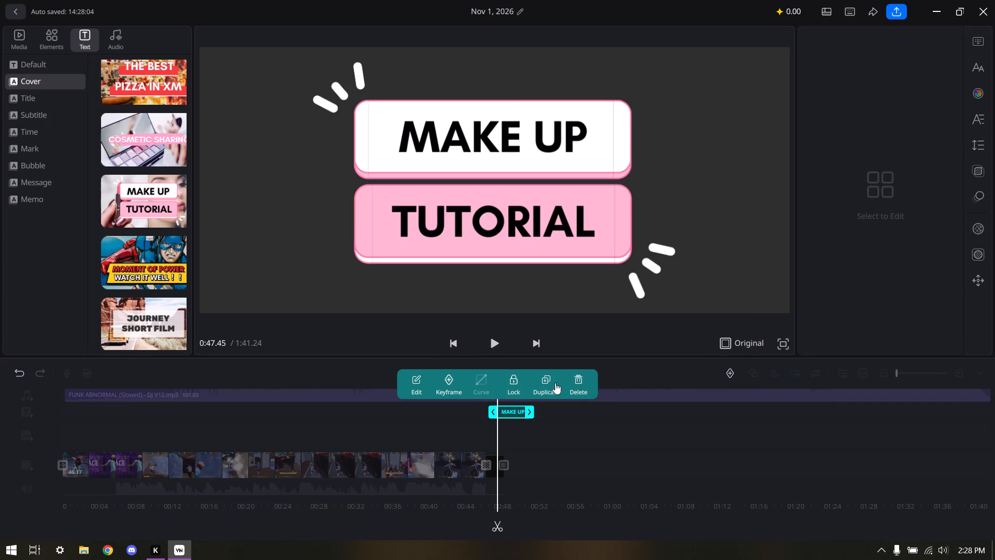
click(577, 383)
Add the Weekly Vlog title template over the black screen at about 47.45 seconds and select it on the timeline.
scroll(120, 228, down, 4)
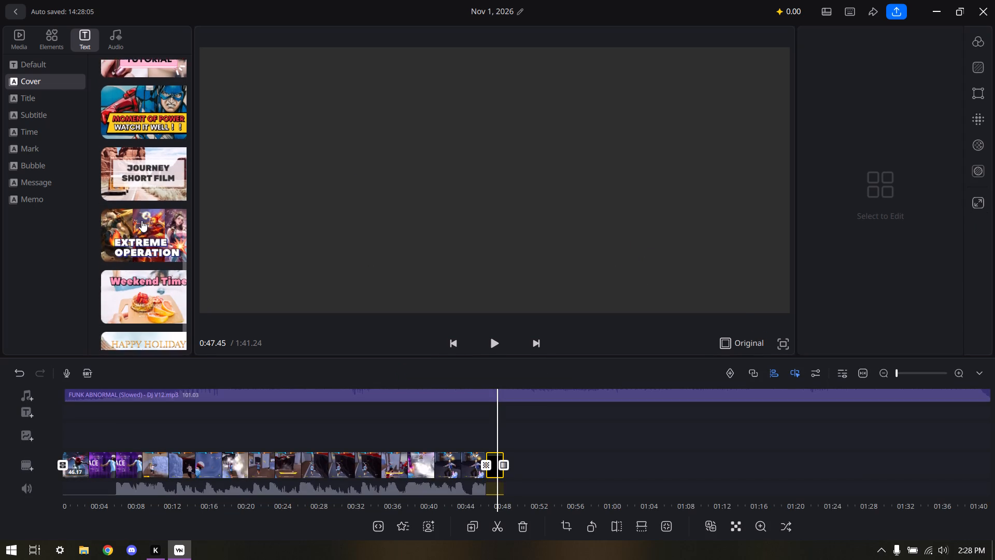
scroll(141, 220, down, 3)
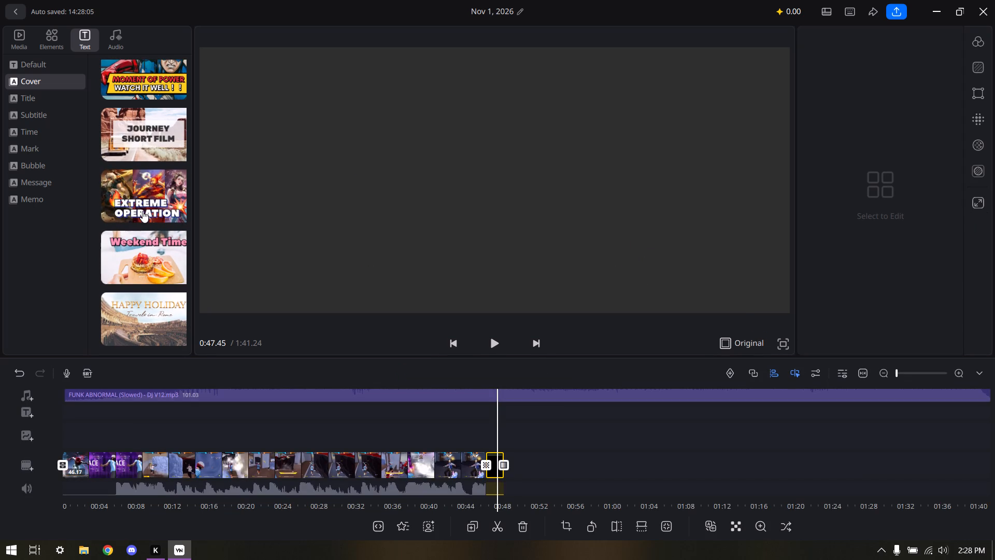
scroll(143, 211, down, 2)
drag(152, 260, 166, 172)
click(70, 101)
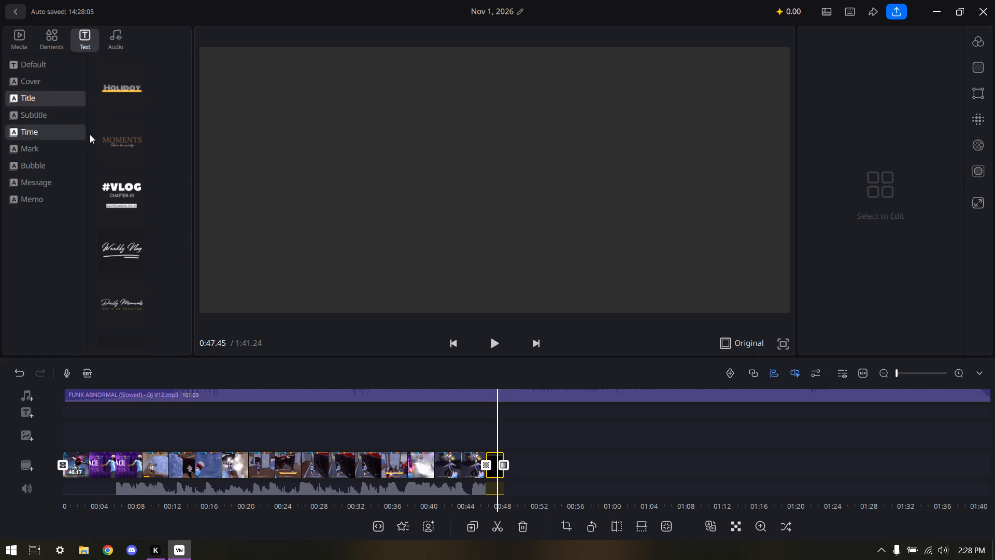
scroll(145, 169, down, 2)
drag(139, 160, 133, 157)
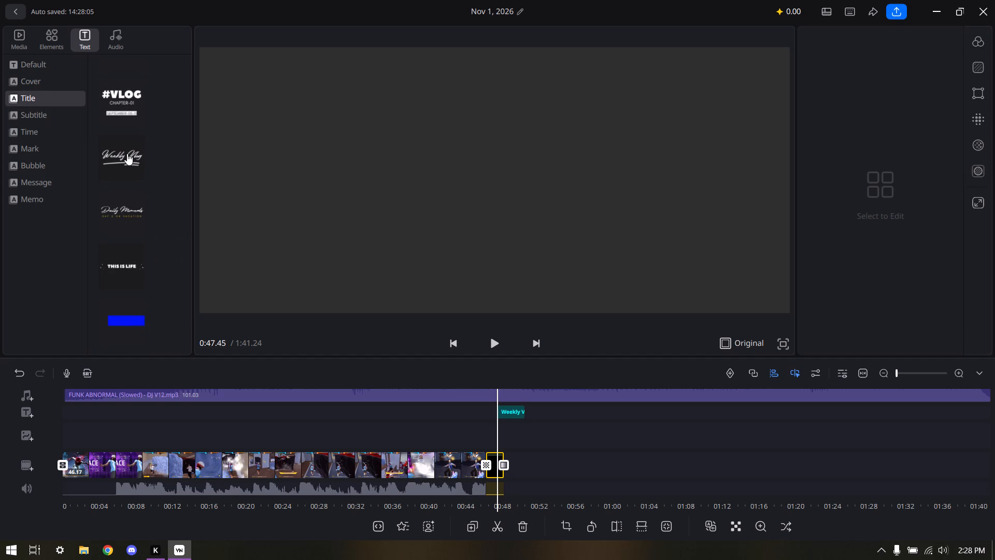
click(519, 410)
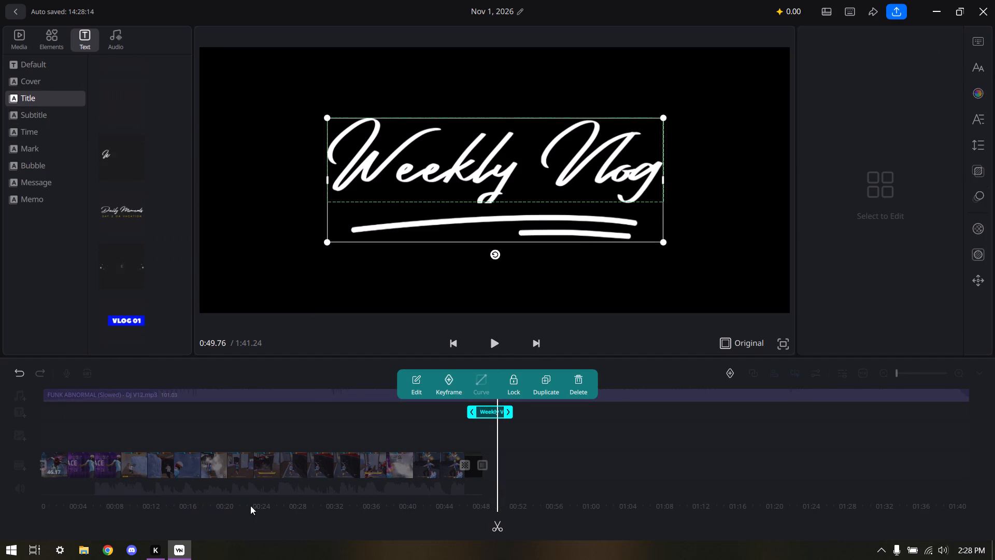
Switch to Chrome, search Google for "thank for watching", copy that phrase and return to the video editor.
click(96, 547)
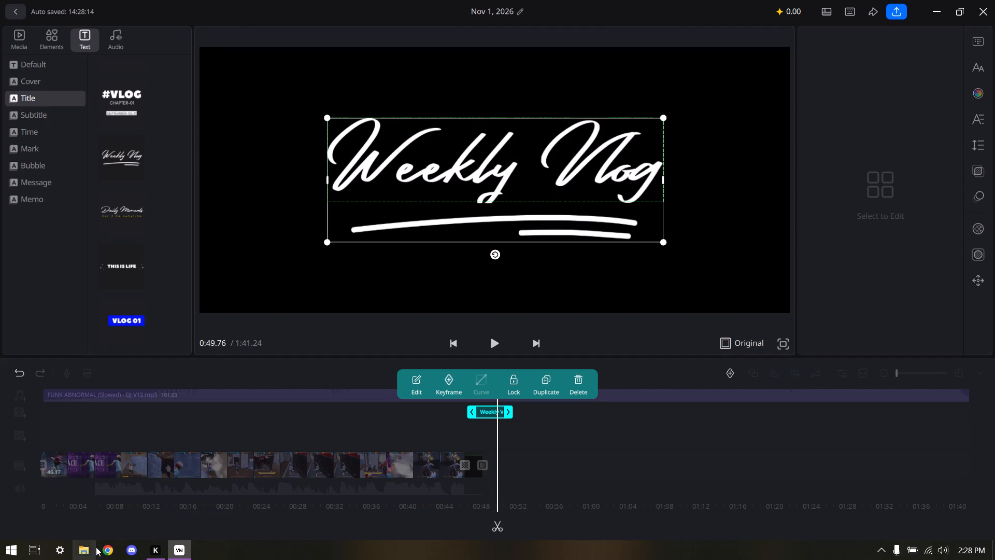
click(101, 547)
click(994, 0)
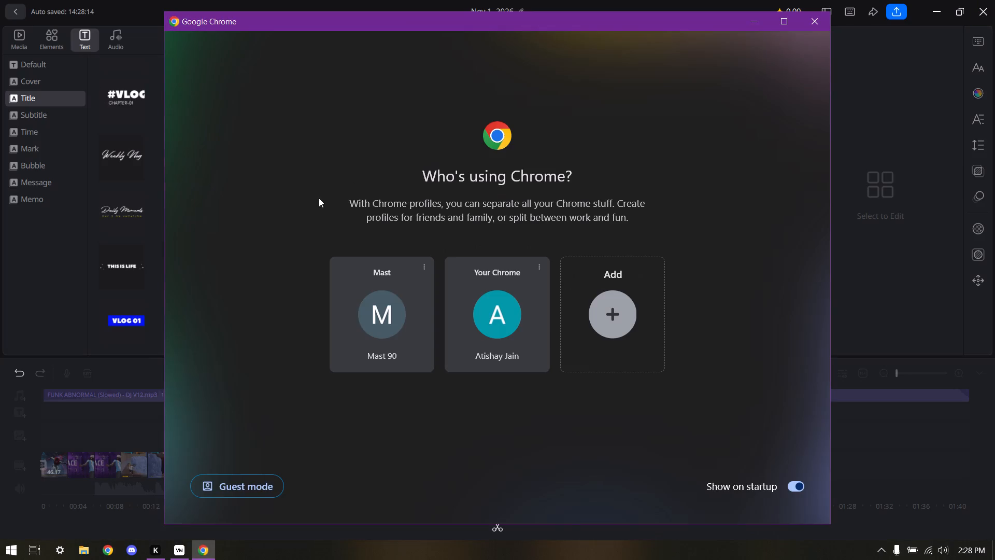
click(487, 345)
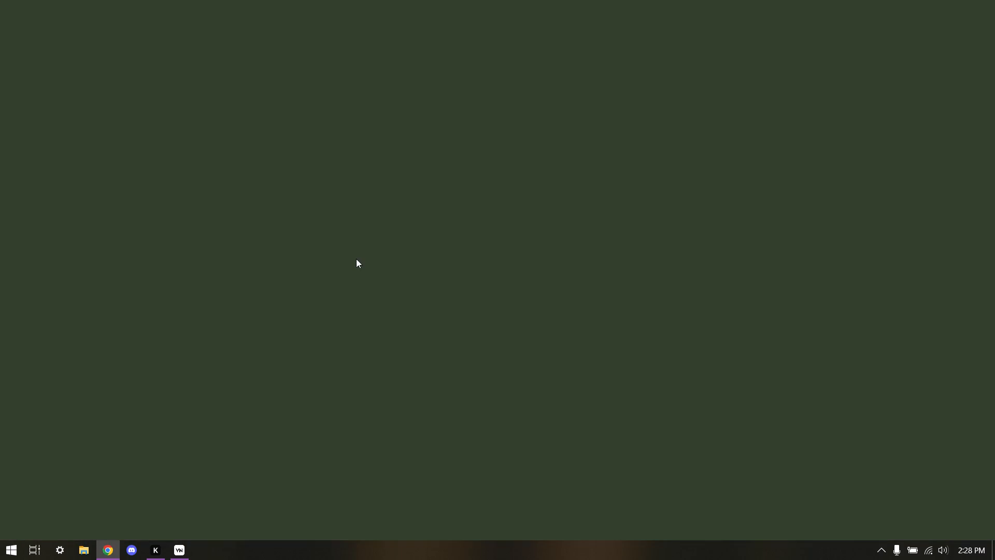
click(352, 256)
text(than)
click(353, 339)
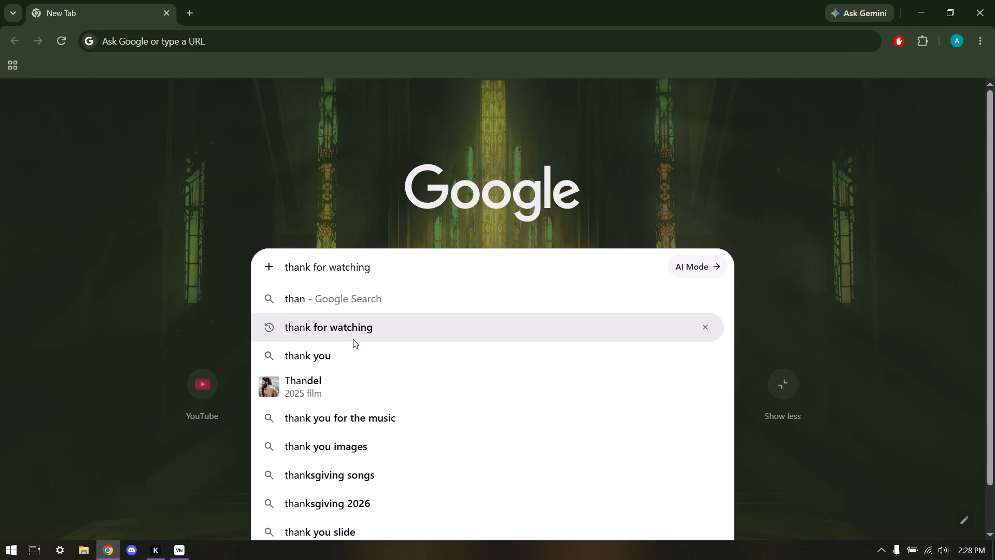
triple_click(203, 116)
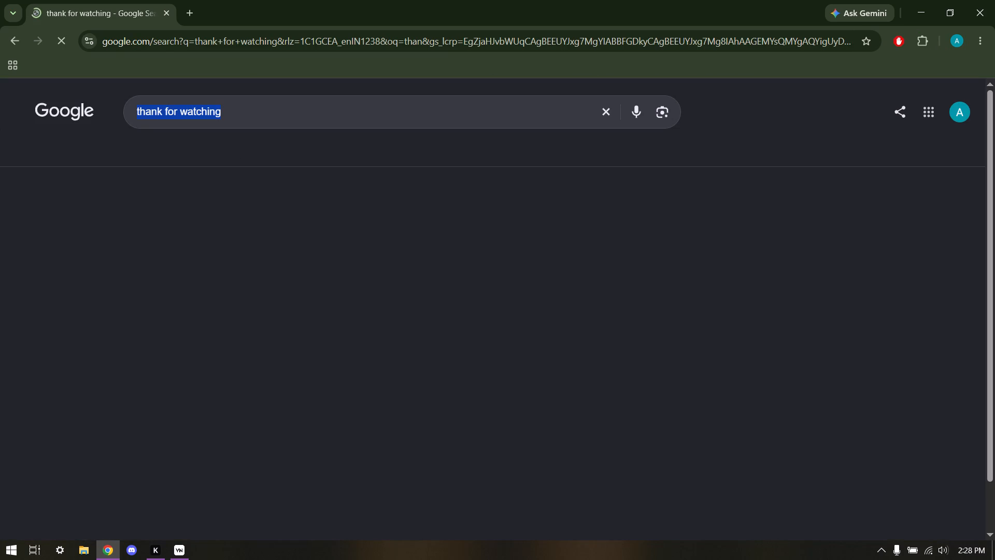
key(ctrl+c)
key(ctrl+c)
key(ctrl+c)
click(994, 0)
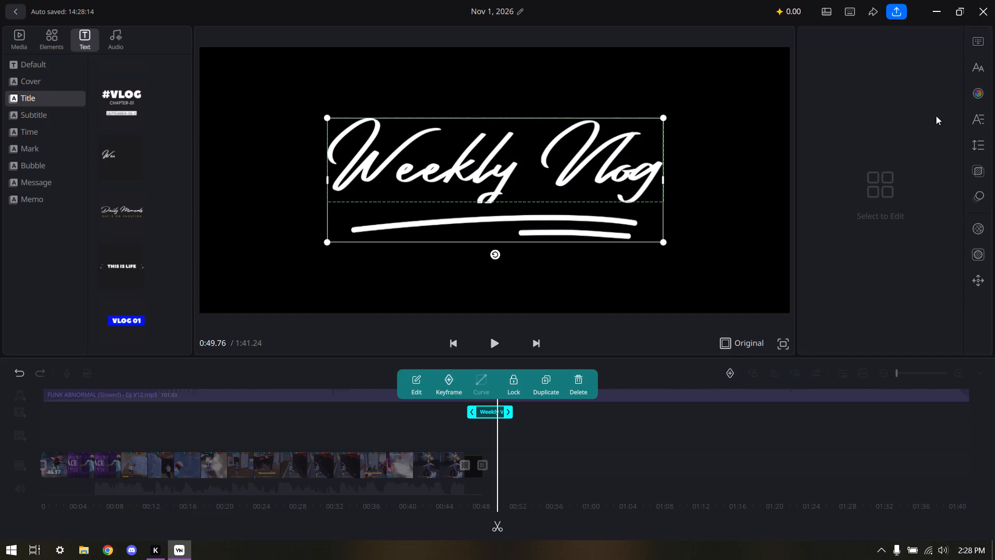
Replace the Weekly Vlog title's text with the copied phrase "thank for watching".
click(977, 45)
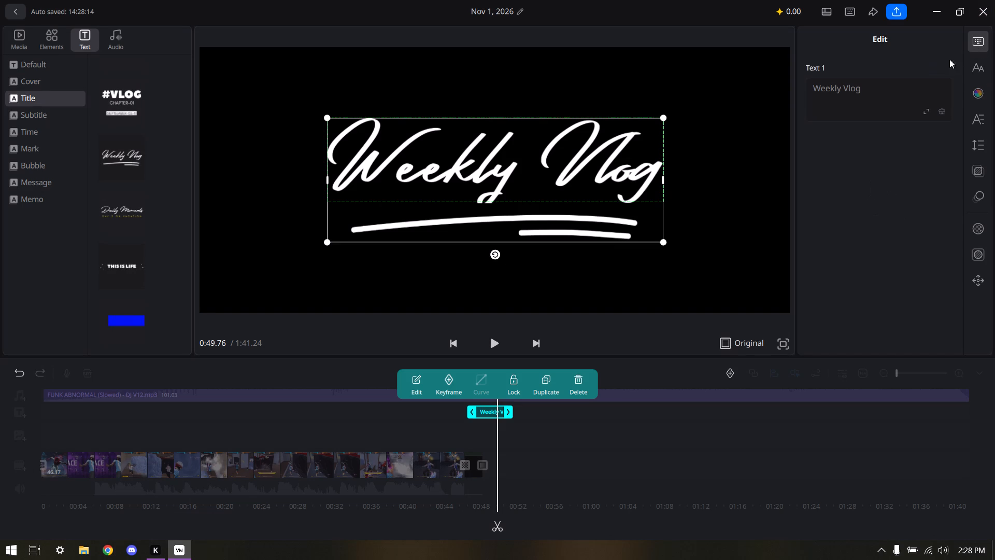
click(879, 87)
key(ctrl+v)
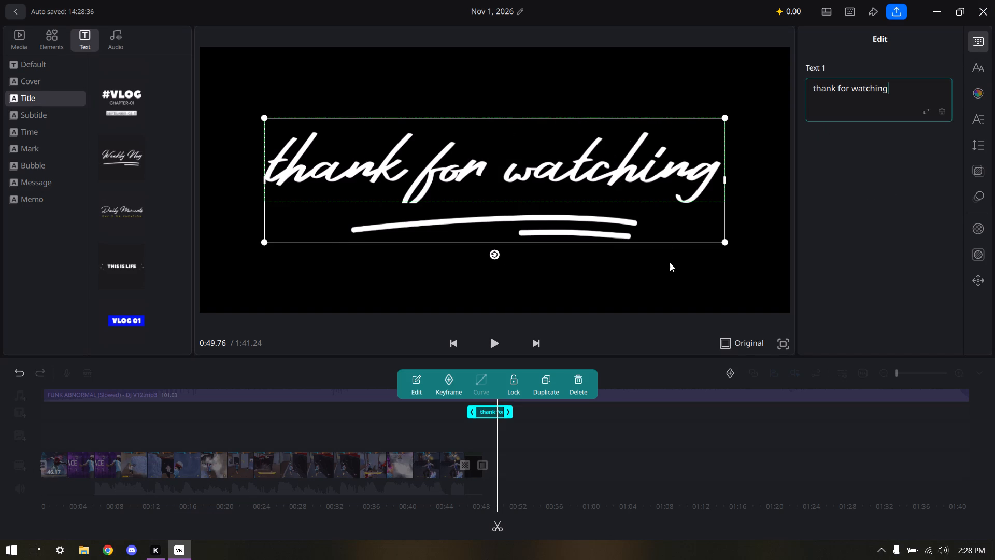
Enlarge the thank for watching title slightly and reposition it near the centre of the black screen.
drag(722, 240, 724, 249)
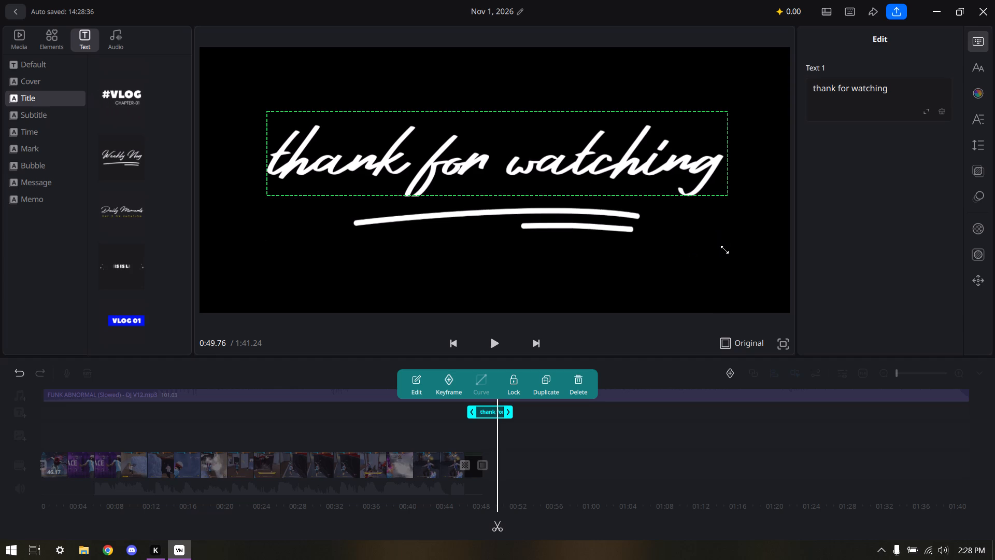
drag(724, 249, 736, 253)
click(666, 151)
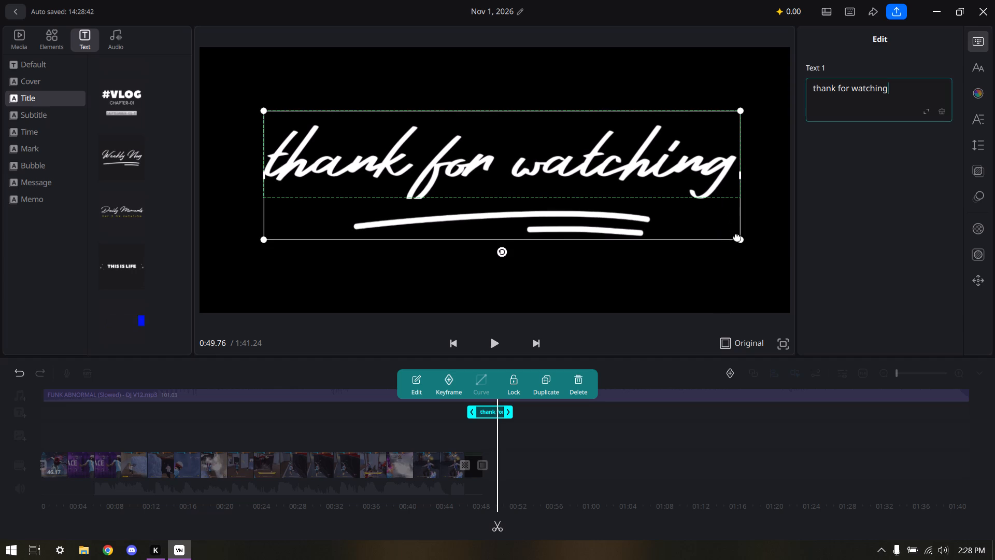
drag(742, 242, 760, 258)
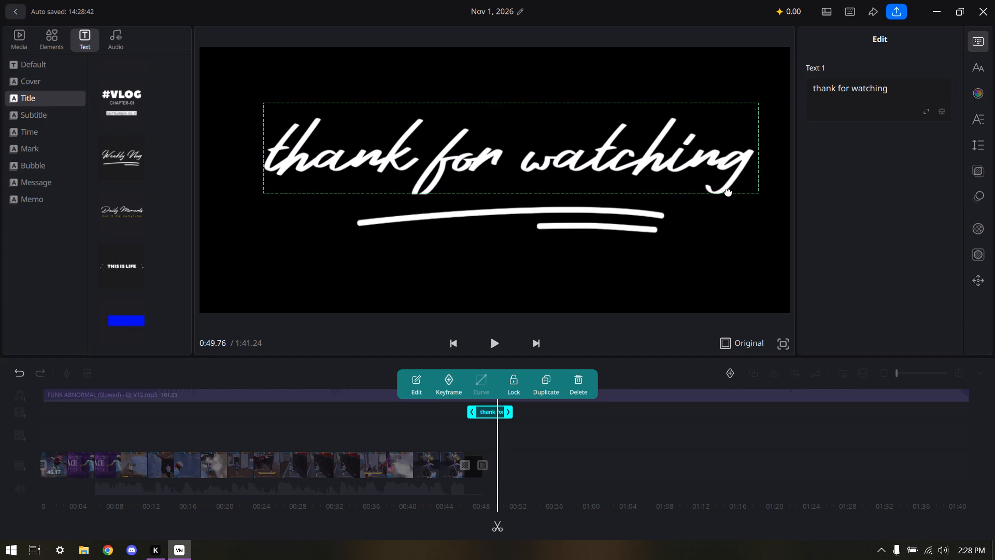
drag(576, 145, 520, 173)
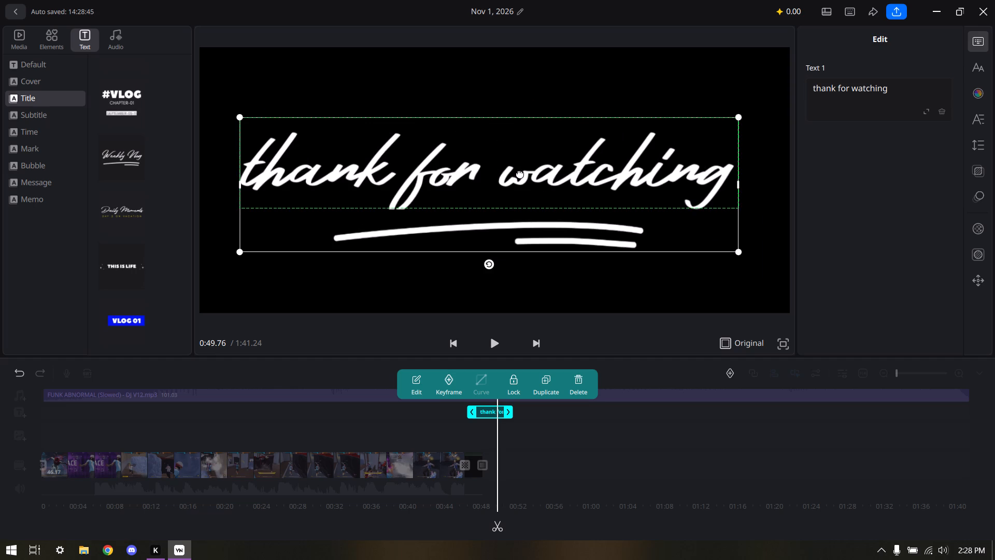
drag(520, 173, 557, 159)
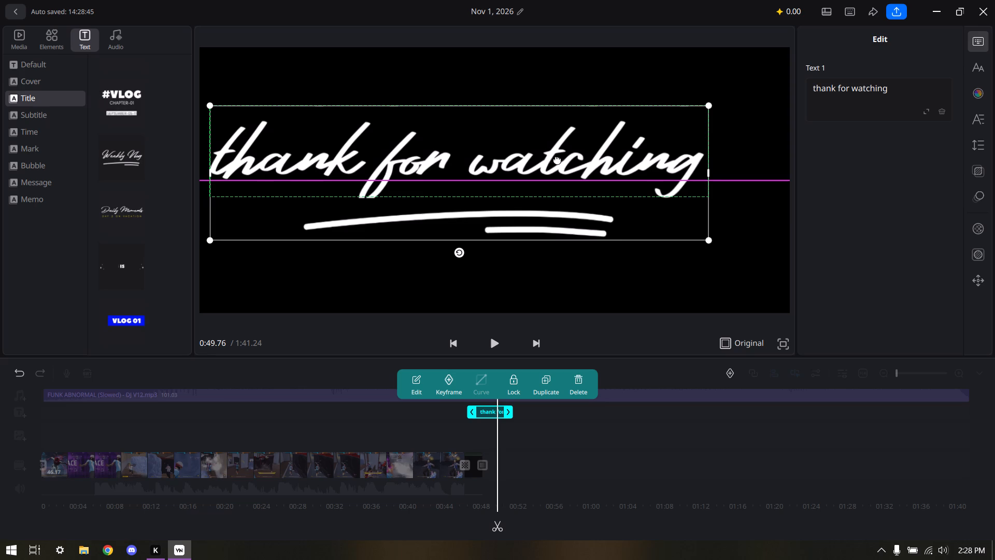
drag(557, 159, 565, 159)
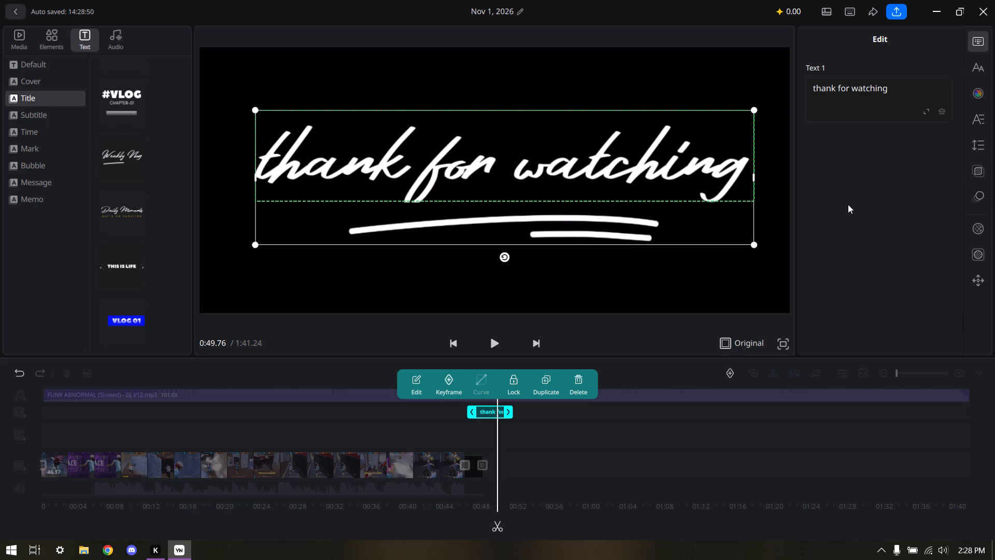
click(848, 204)
click(845, 194)
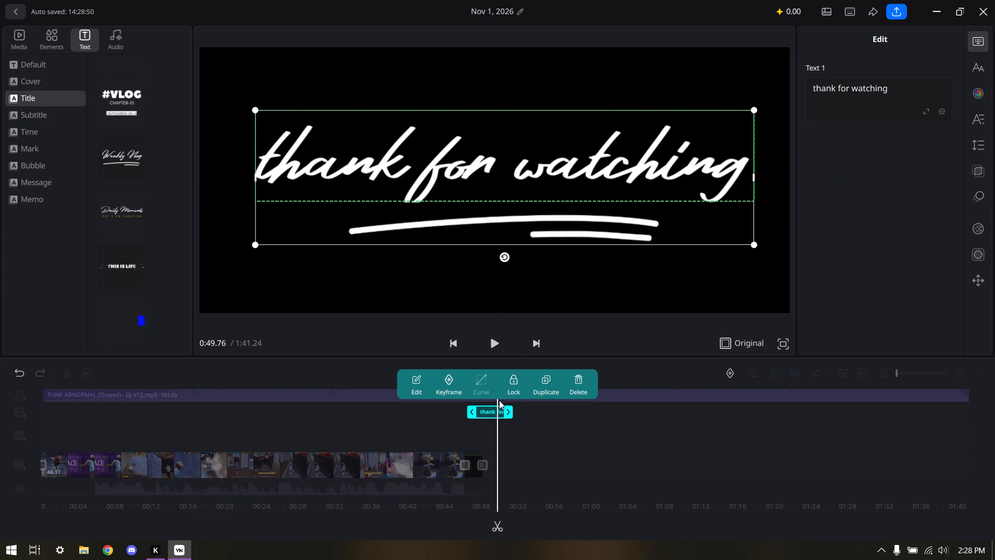
click(582, 328)
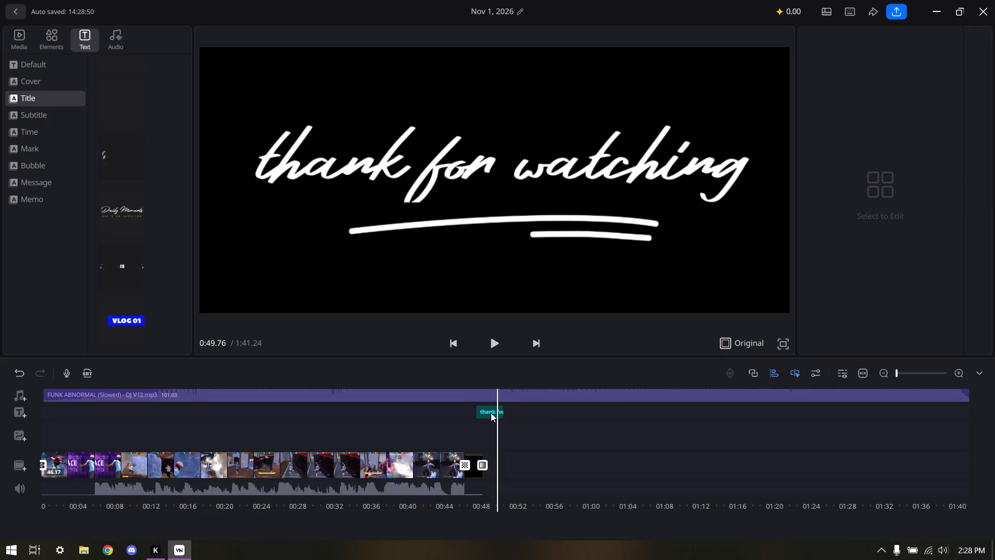
Move the thank for watching title earlier on the timeline so it starts where the gameplay clip ends.
click(491, 413)
drag(498, 414, 496, 423)
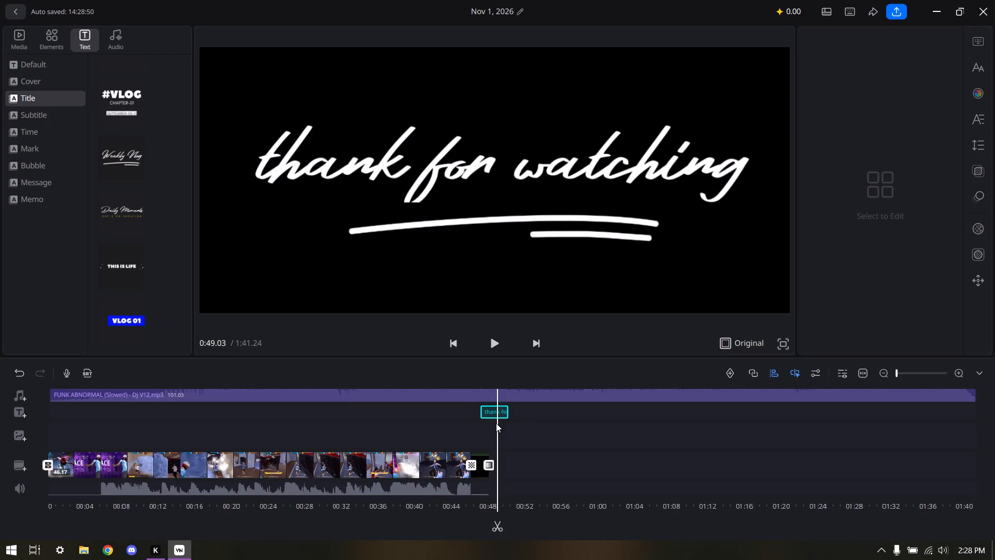
drag(496, 423, 485, 426)
click(534, 426)
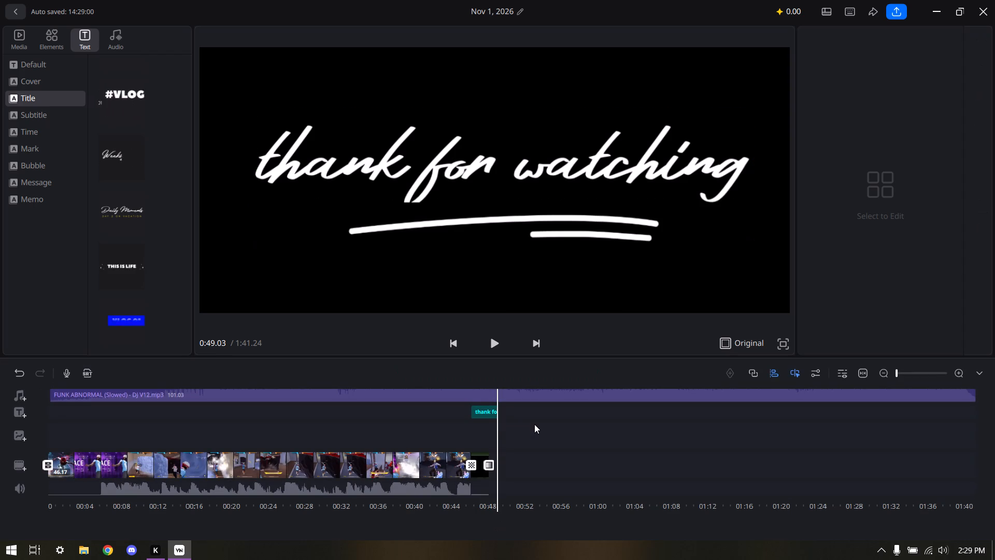
Split the FUNK ABNORMAL music at 0:49.20, at the end of the title, and delete the remaining part.
click(487, 395)
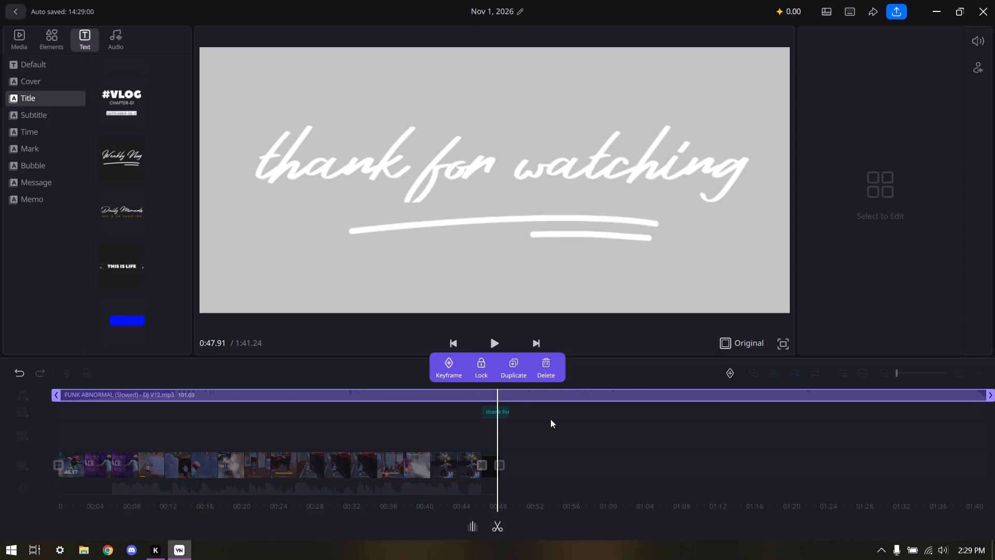
click(552, 419)
drag(552, 419, 633, 438)
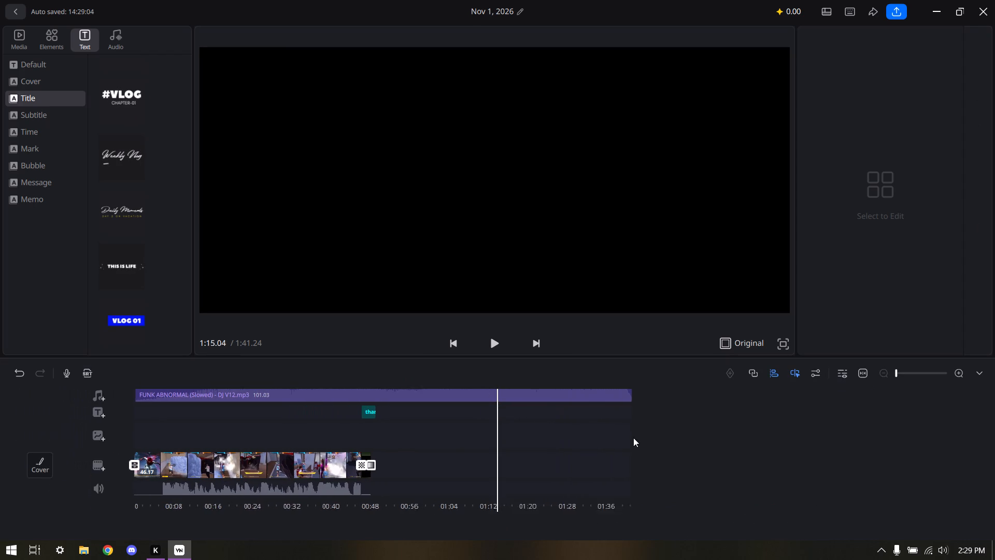
drag(633, 438, 744, 431)
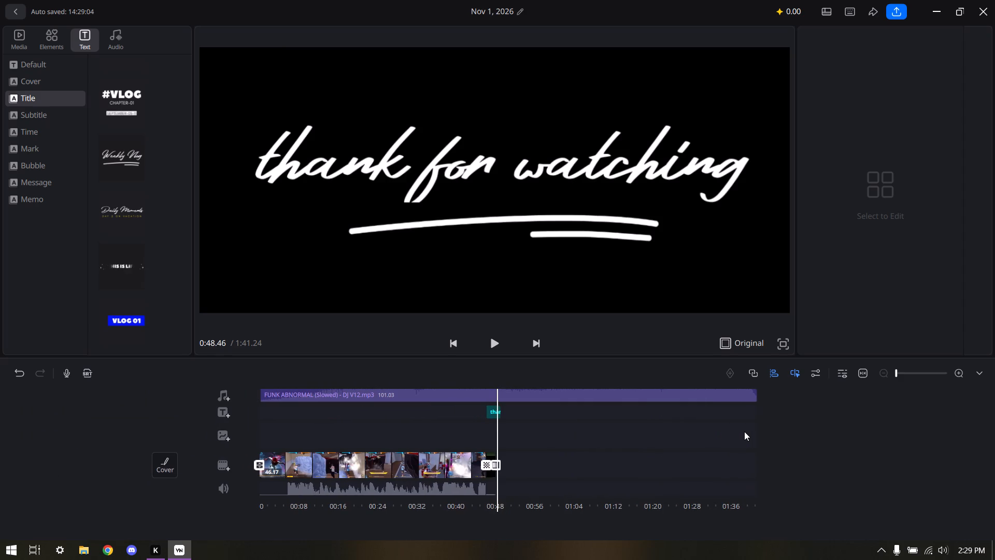
drag(744, 431, 738, 431)
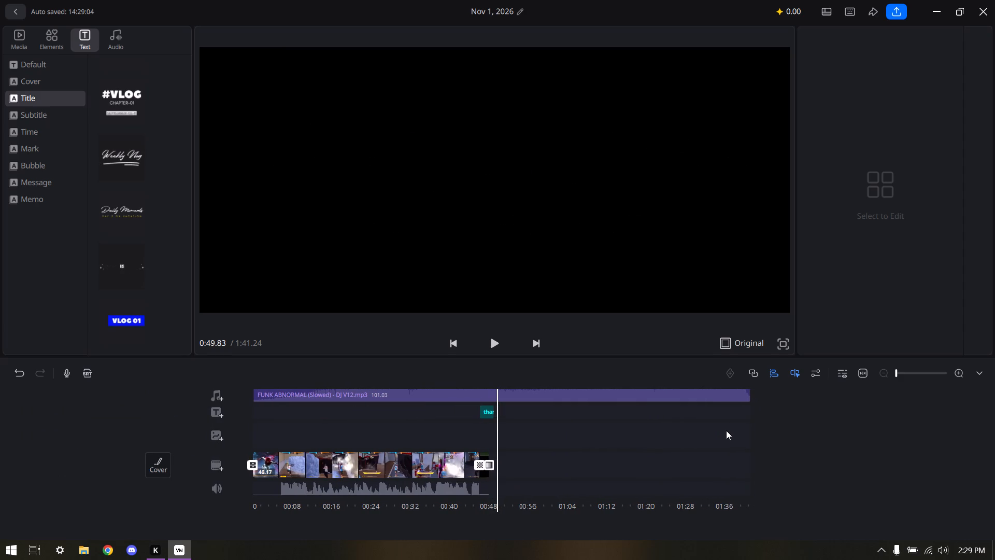
click(543, 449)
click(494, 400)
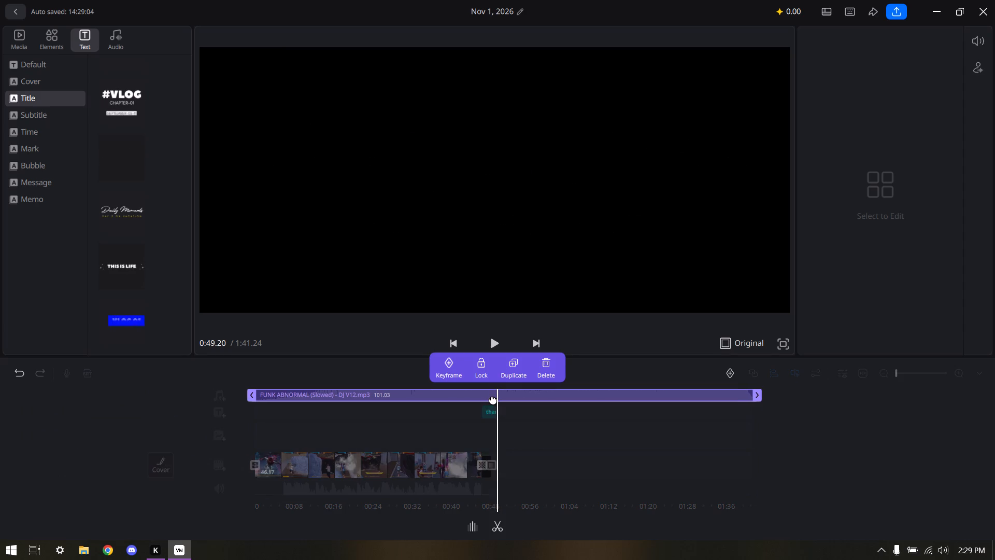
click(492, 525)
click(566, 400)
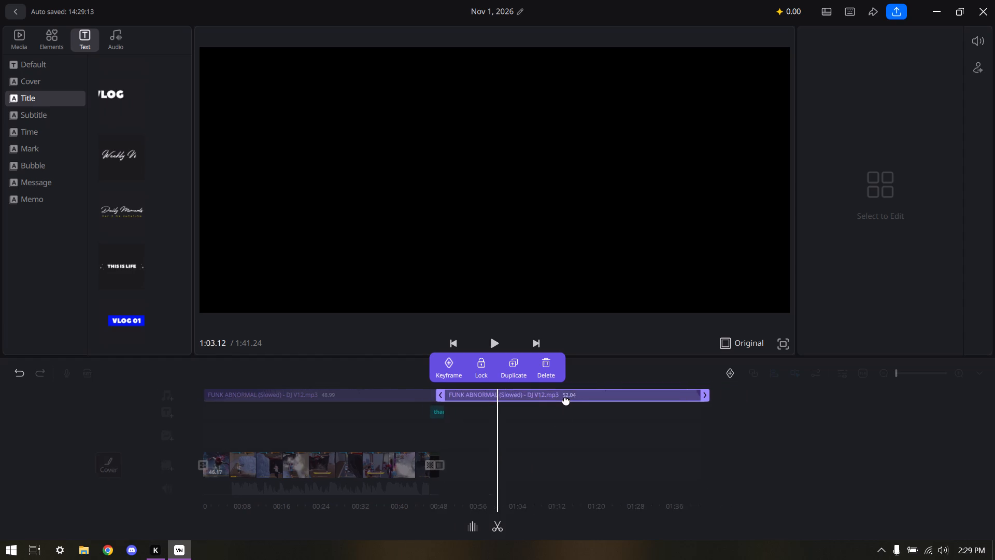
click(546, 364)
click(532, 442)
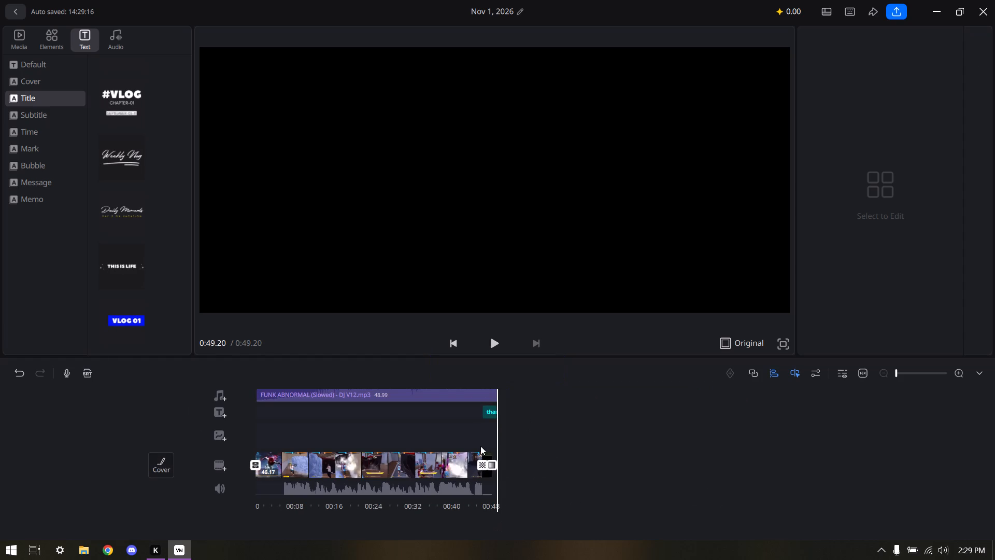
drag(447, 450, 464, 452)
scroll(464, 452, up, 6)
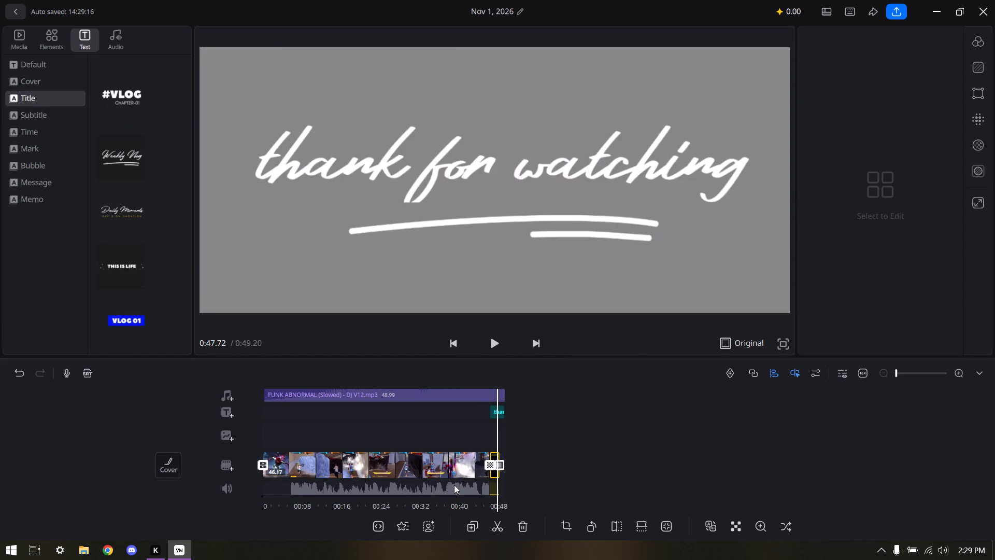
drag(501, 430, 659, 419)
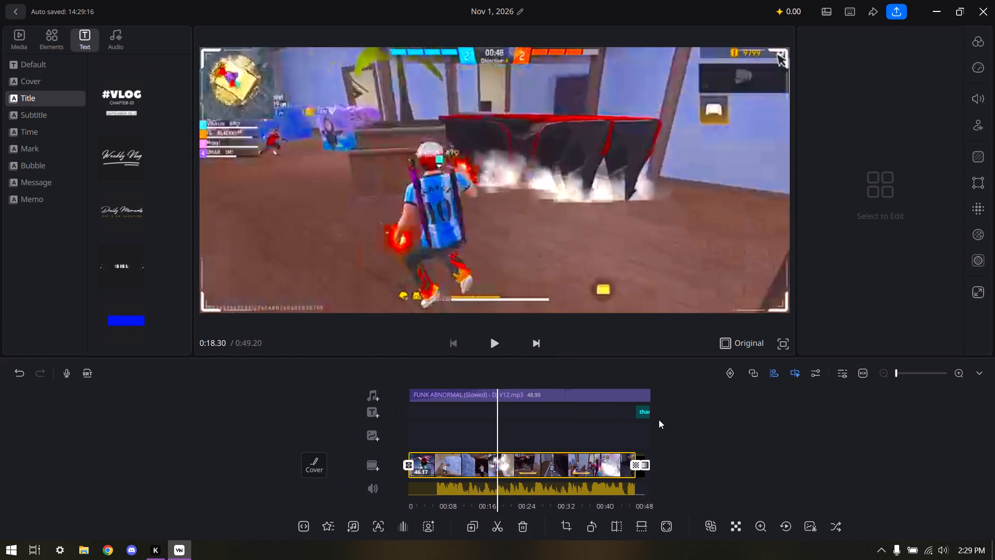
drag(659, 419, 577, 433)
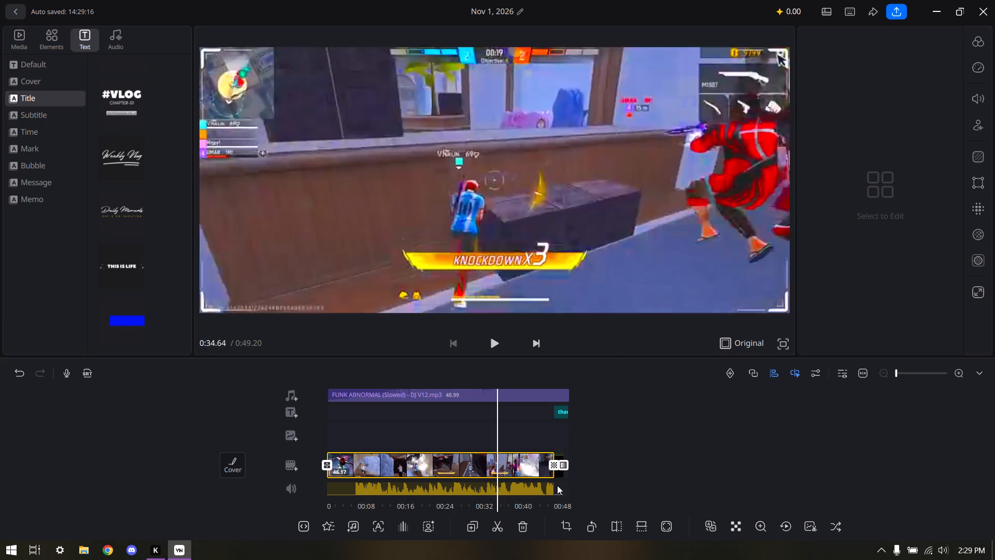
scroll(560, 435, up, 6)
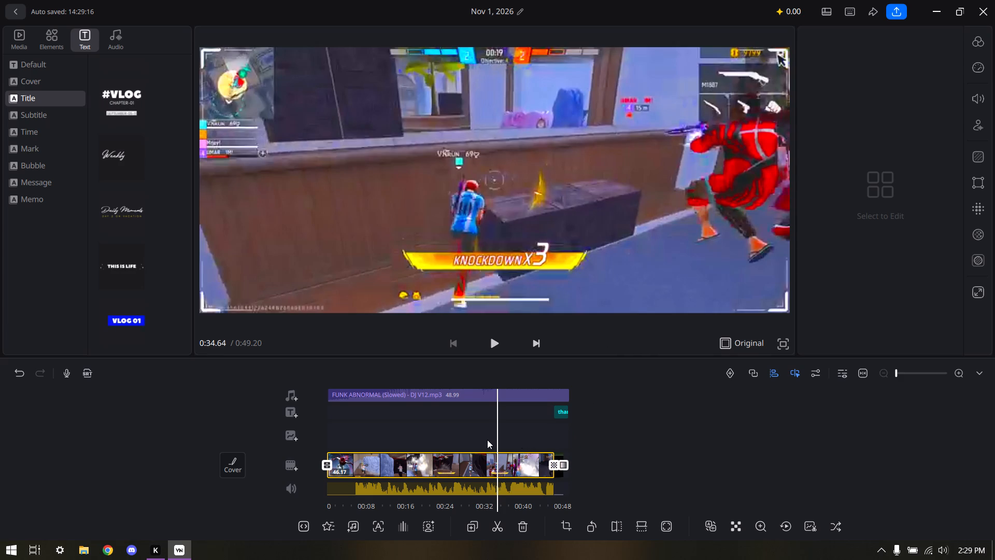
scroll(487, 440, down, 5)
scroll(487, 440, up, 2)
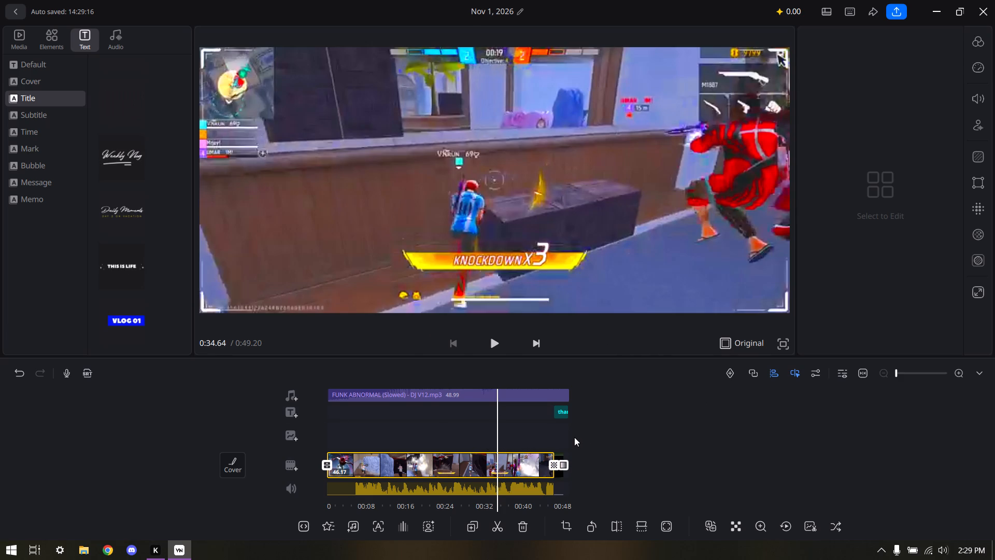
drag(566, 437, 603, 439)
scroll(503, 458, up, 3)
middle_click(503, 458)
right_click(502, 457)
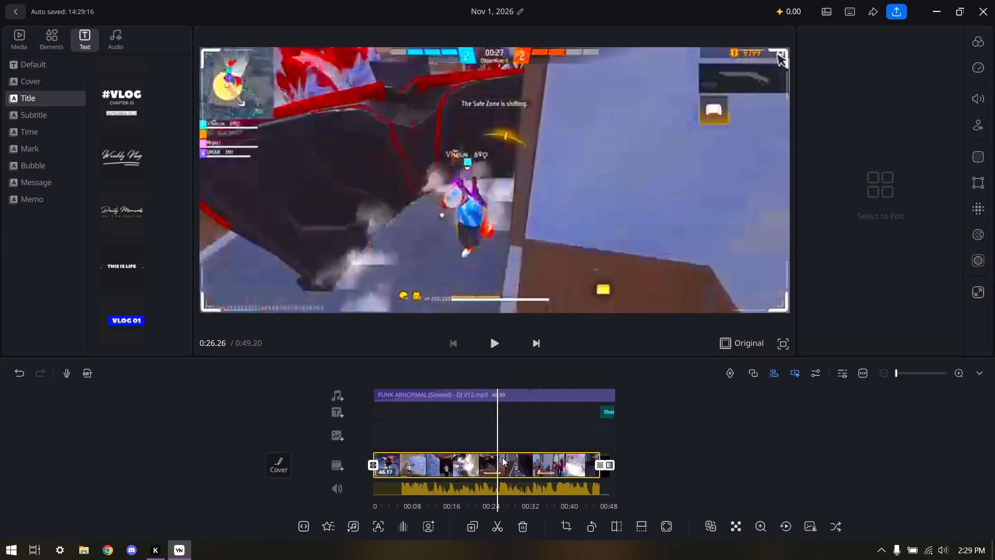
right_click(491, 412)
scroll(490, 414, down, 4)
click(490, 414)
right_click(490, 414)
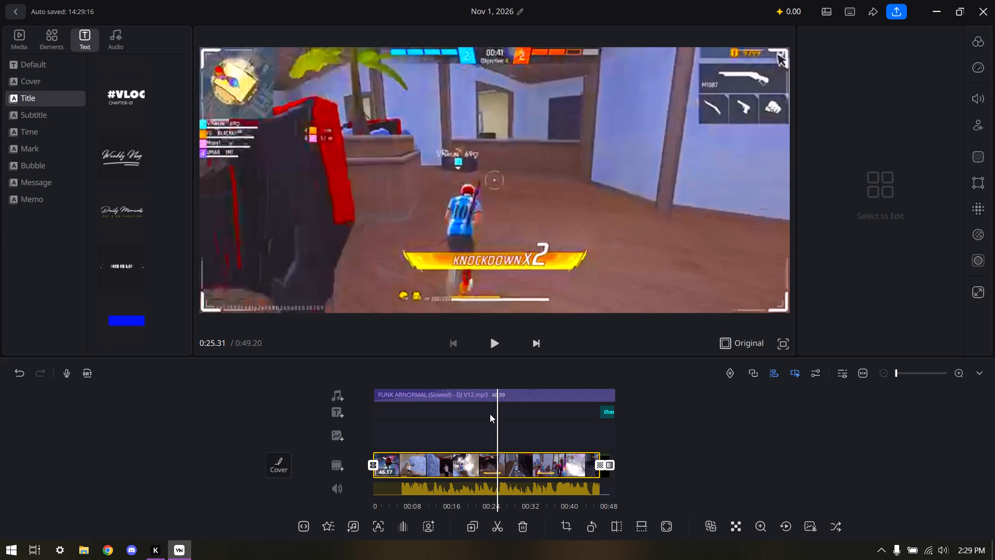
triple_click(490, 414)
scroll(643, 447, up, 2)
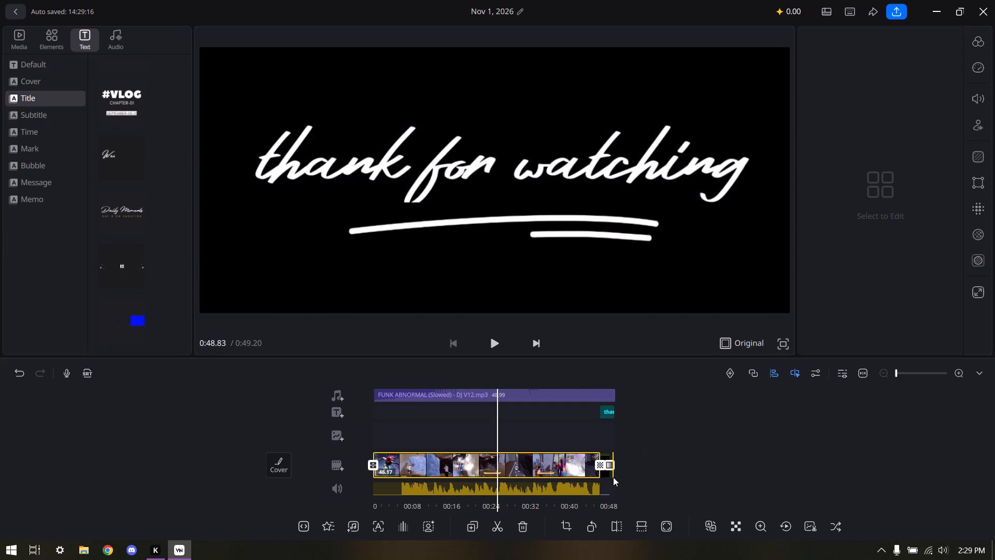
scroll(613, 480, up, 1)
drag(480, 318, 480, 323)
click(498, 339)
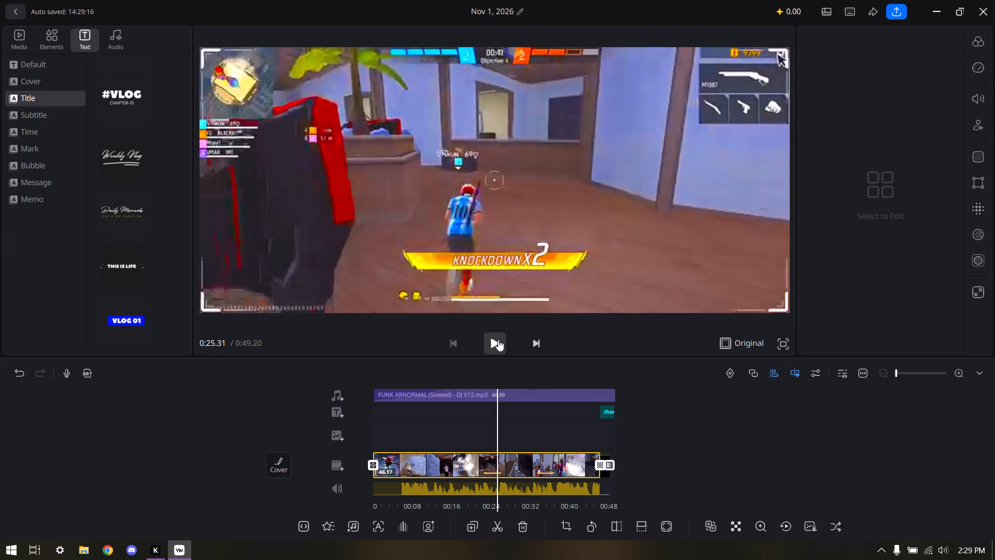
Apply a fade out of 5.9 to the FUNK ABNORMAL music clip, leaving fade in at 0.0.
click(563, 390)
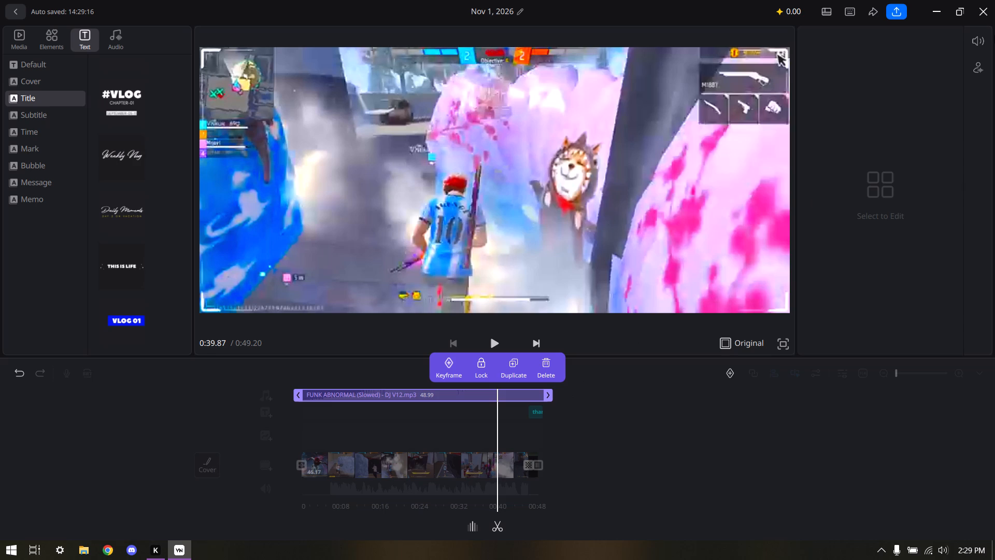
click(971, 32)
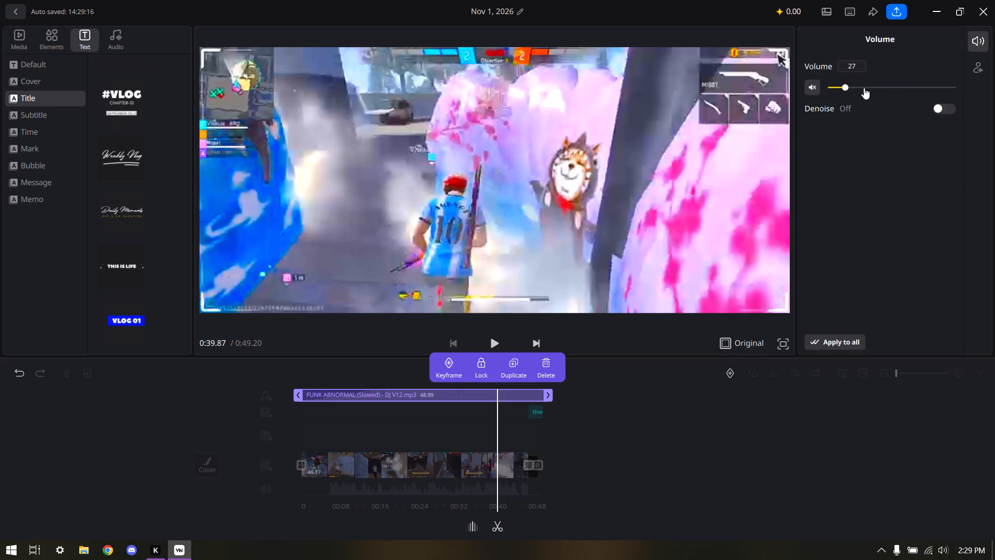
click(830, 66)
click(475, 530)
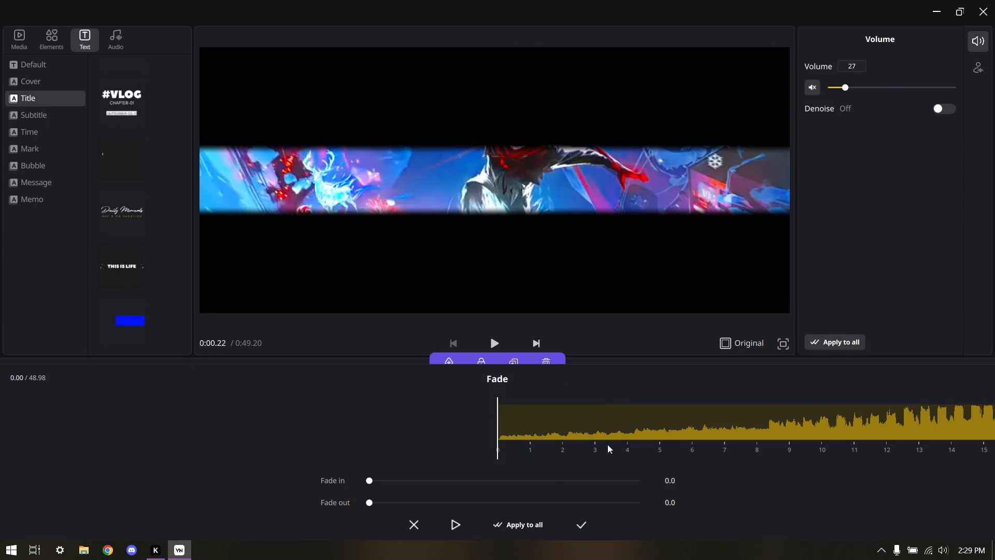
drag(555, 507, 719, 493)
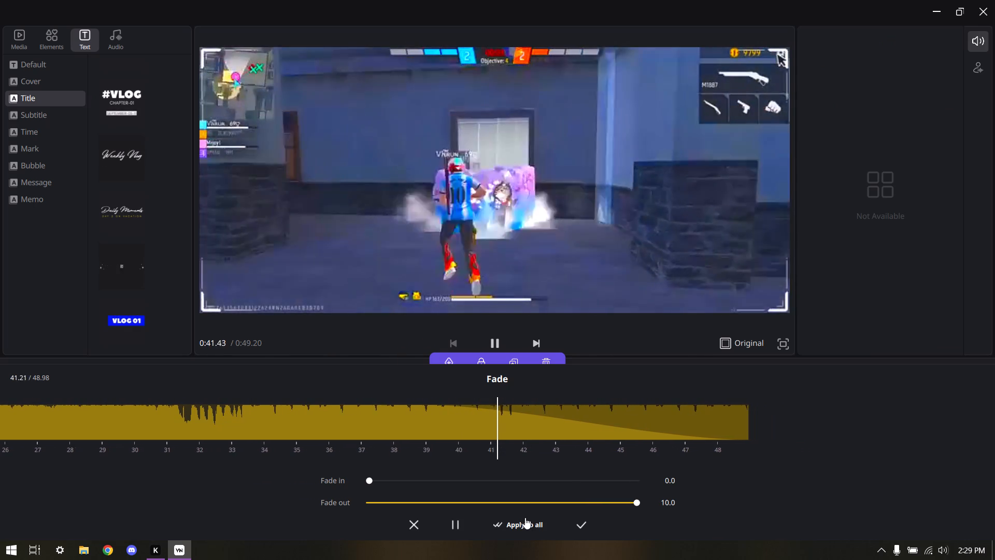
drag(544, 500, 532, 503)
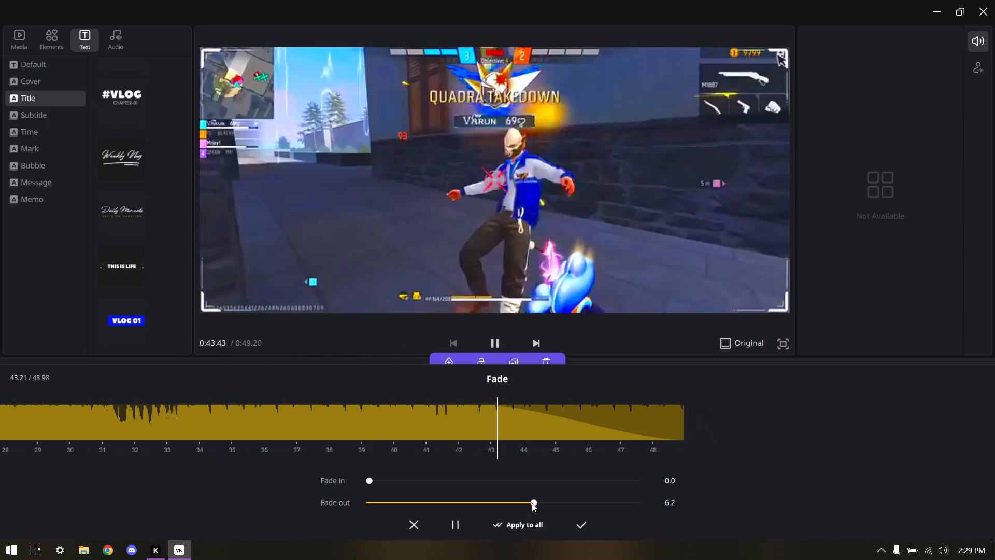
drag(532, 503, 527, 503)
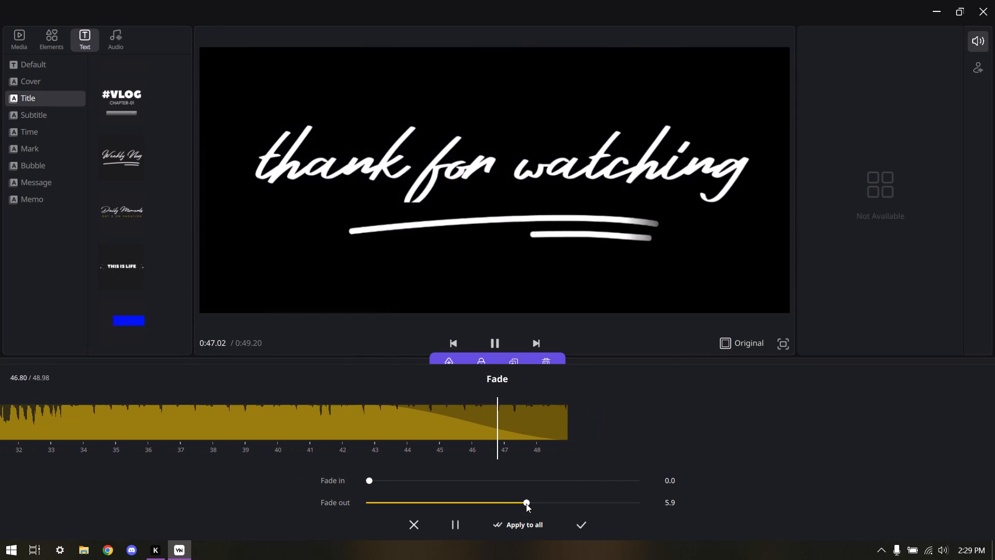
click(581, 519)
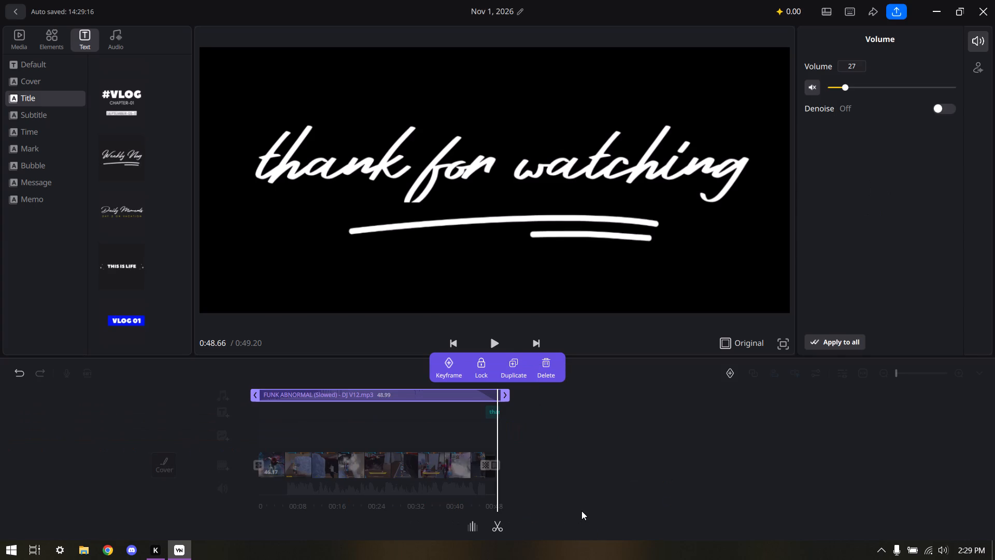
Play back and scrub through the opening gameplay section to check the footage together with the music.
drag(573, 462, 786, 427)
click(696, 437)
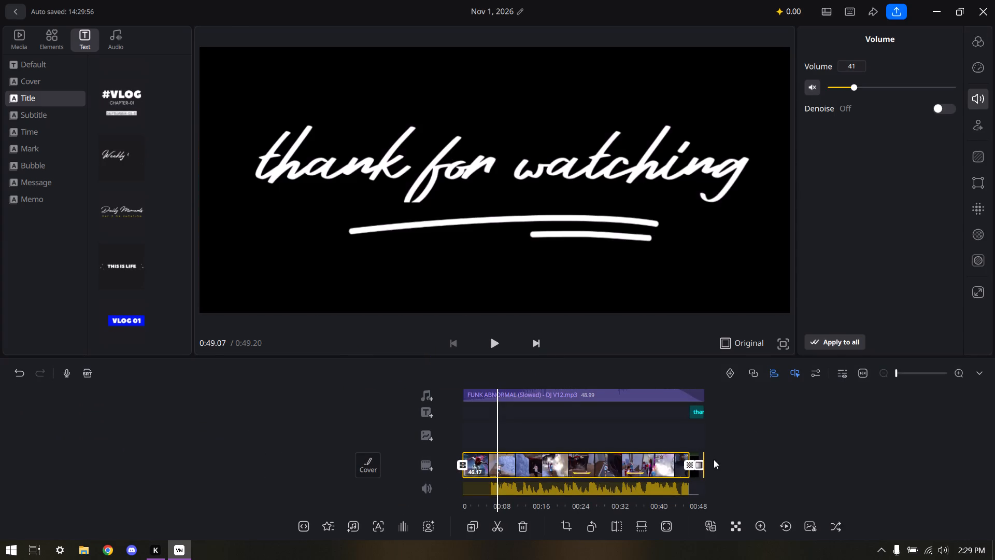
scroll(523, 418, up, 4)
scroll(512, 429, down, 4)
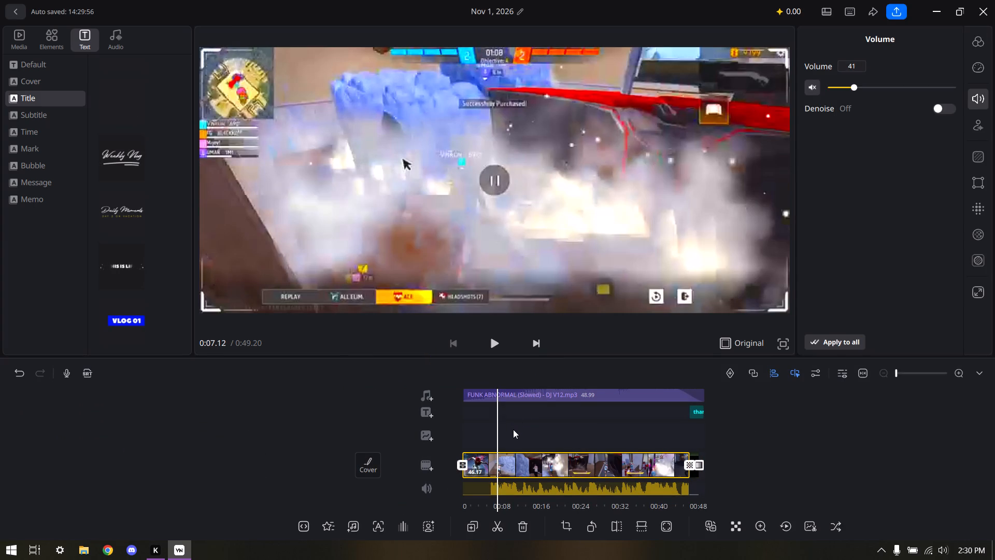
scroll(513, 429, up, 4)
scroll(593, 406, up, 2)
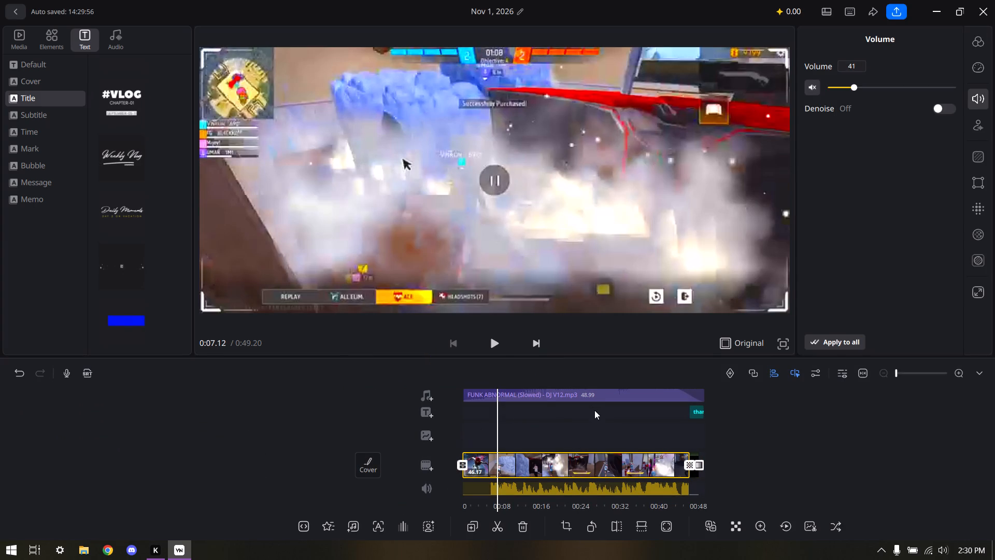
scroll(594, 410, up, 1)
click(493, 342)
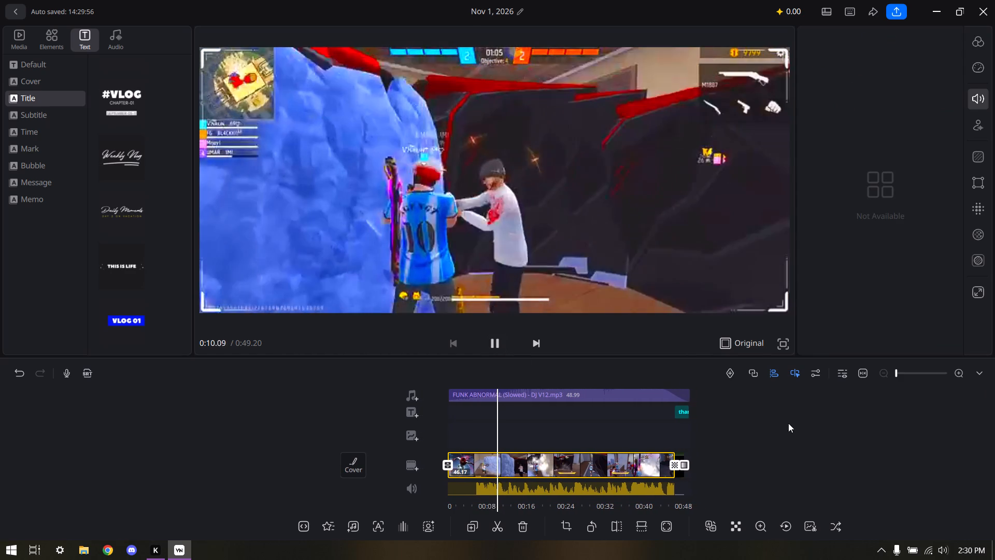
drag(679, 502, 737, 503)
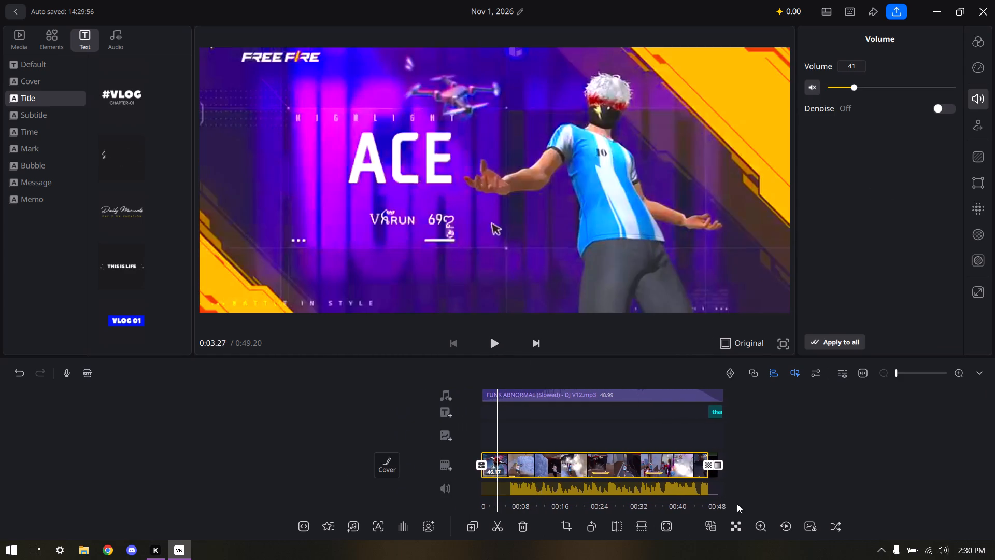
drag(737, 503, 711, 500)
scroll(676, 485, up, 4)
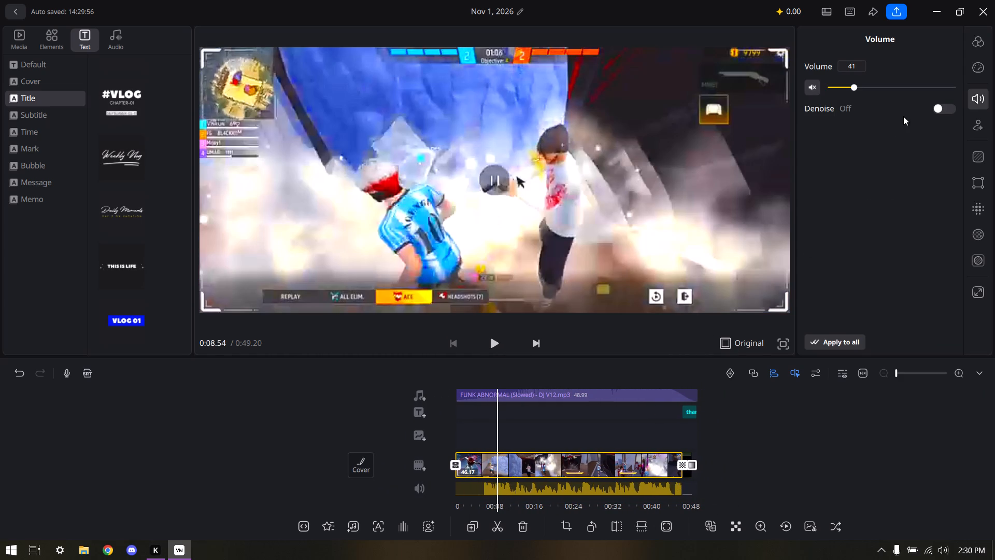
click(496, 343)
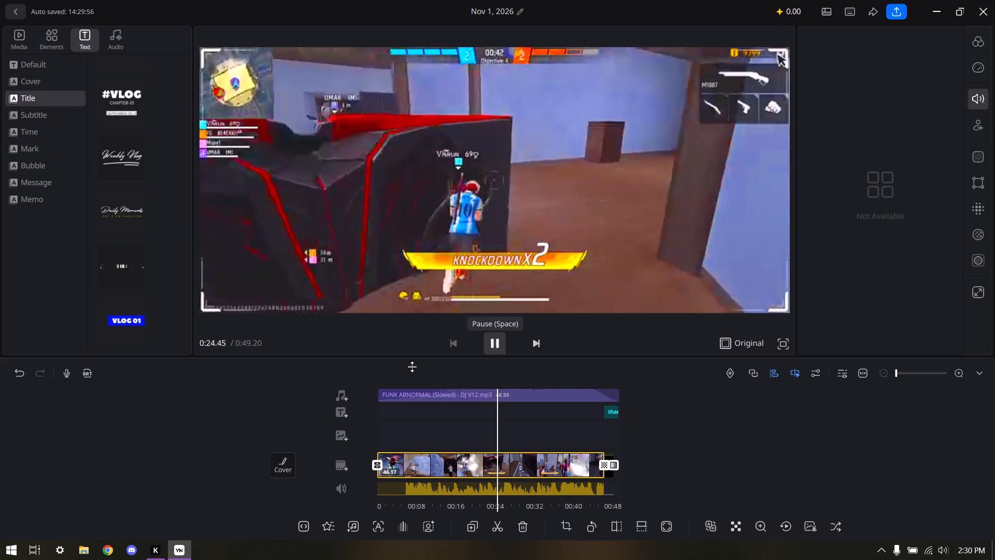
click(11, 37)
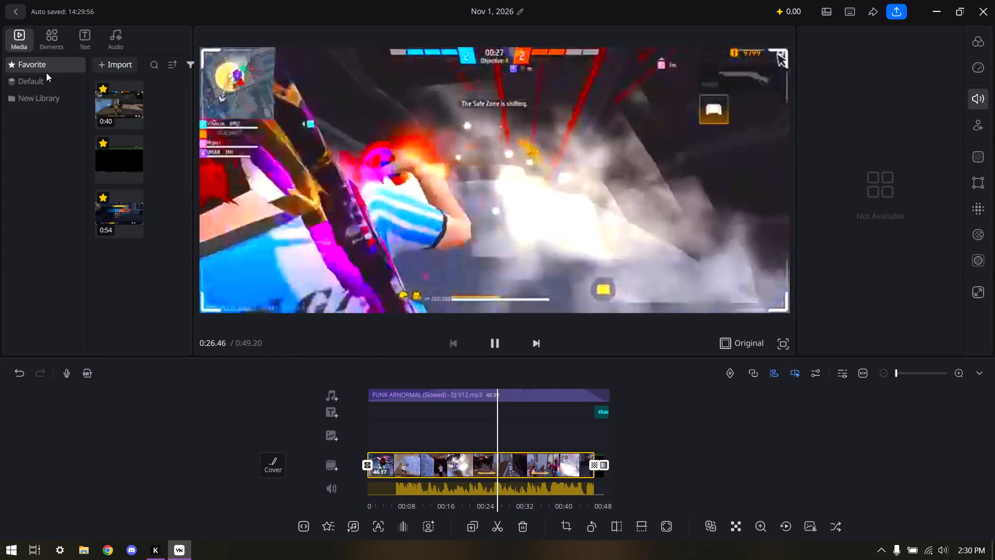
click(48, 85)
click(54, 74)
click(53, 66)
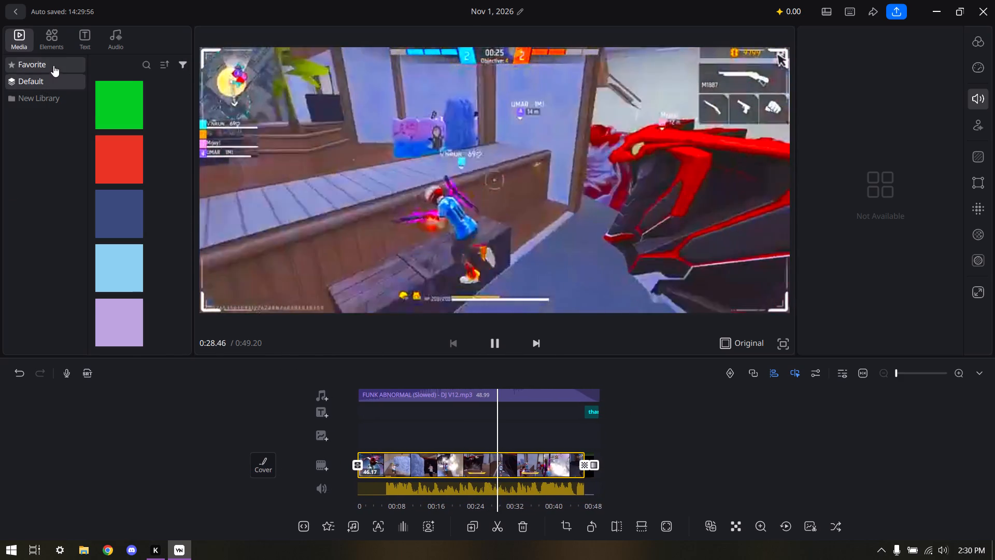
Add an Instagram icon element over the gameplay, shrink it and place it near the frame's lower-right corner.
click(53, 37)
drag(107, 109, 805, 271)
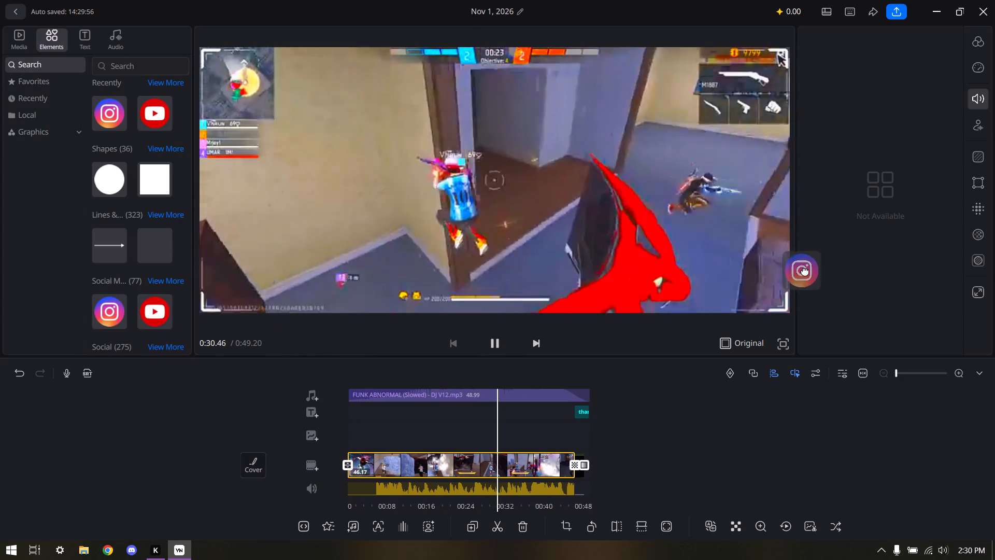
drag(805, 271, 762, 285)
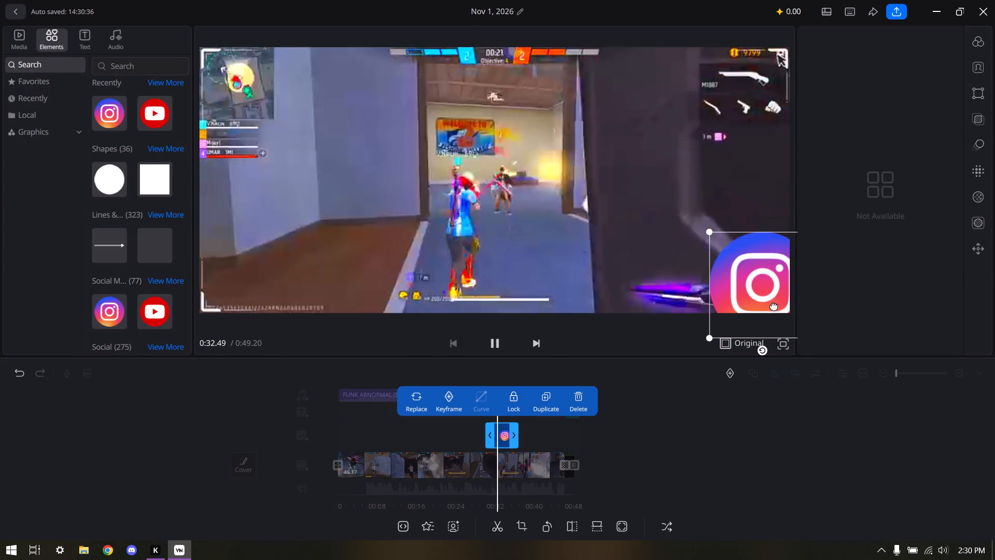
drag(737, 265, 698, 254)
drag(776, 329, 726, 288)
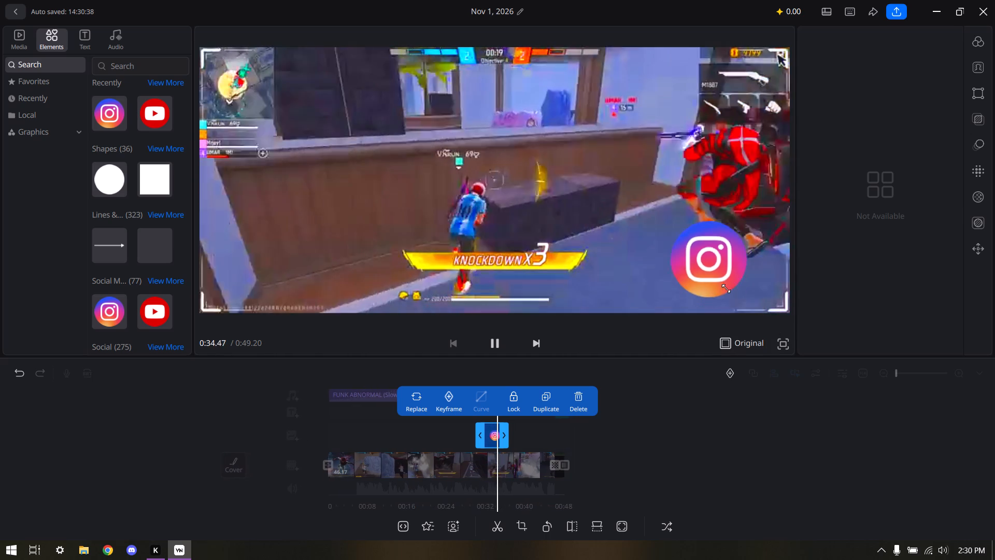
drag(726, 288, 694, 264)
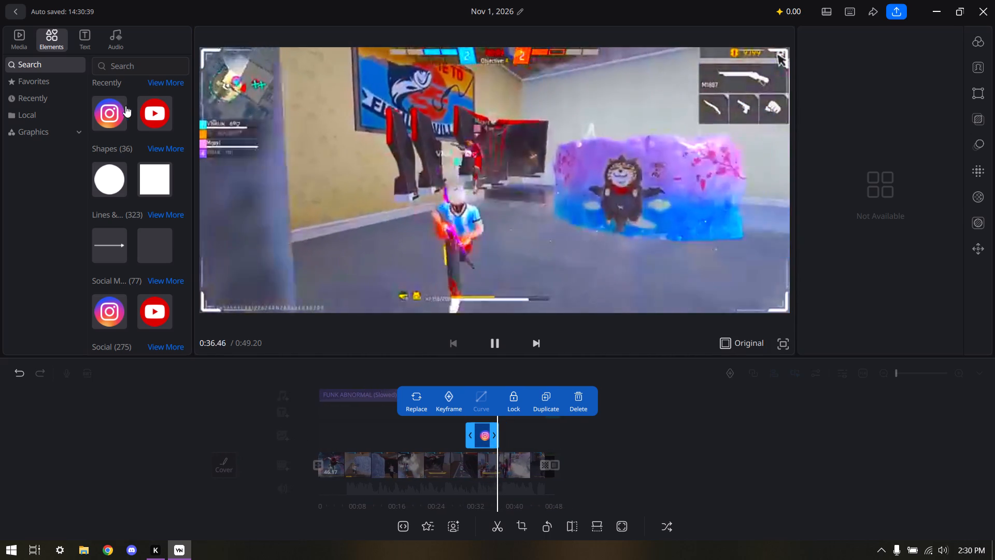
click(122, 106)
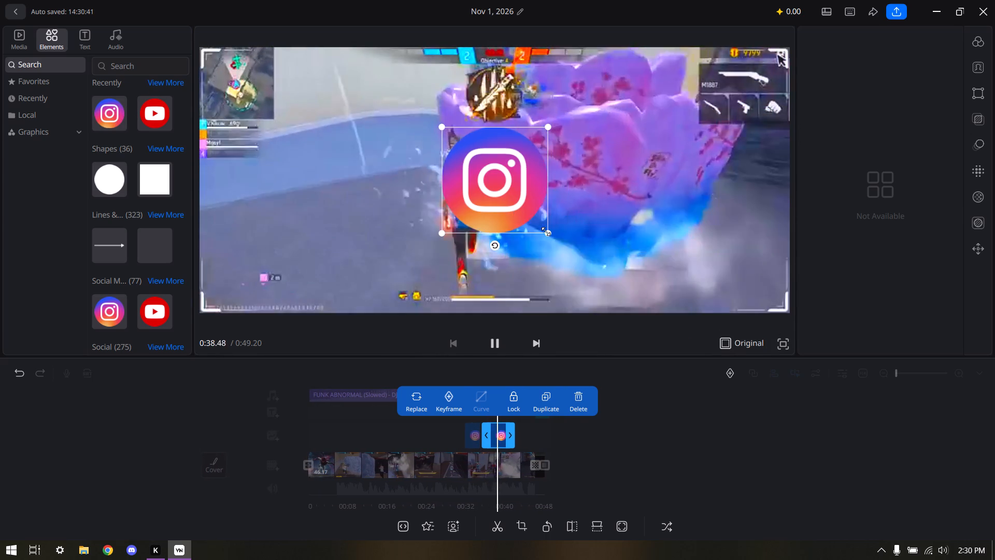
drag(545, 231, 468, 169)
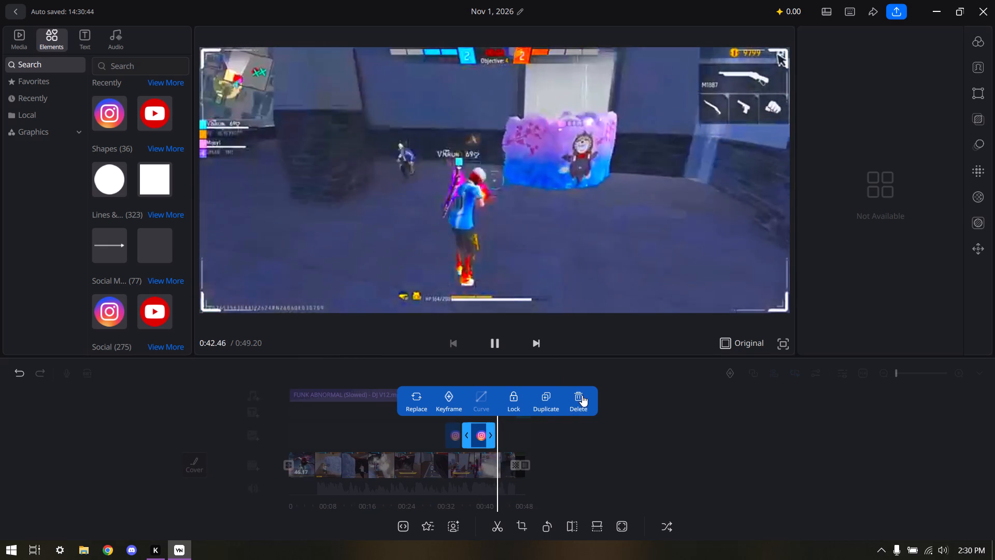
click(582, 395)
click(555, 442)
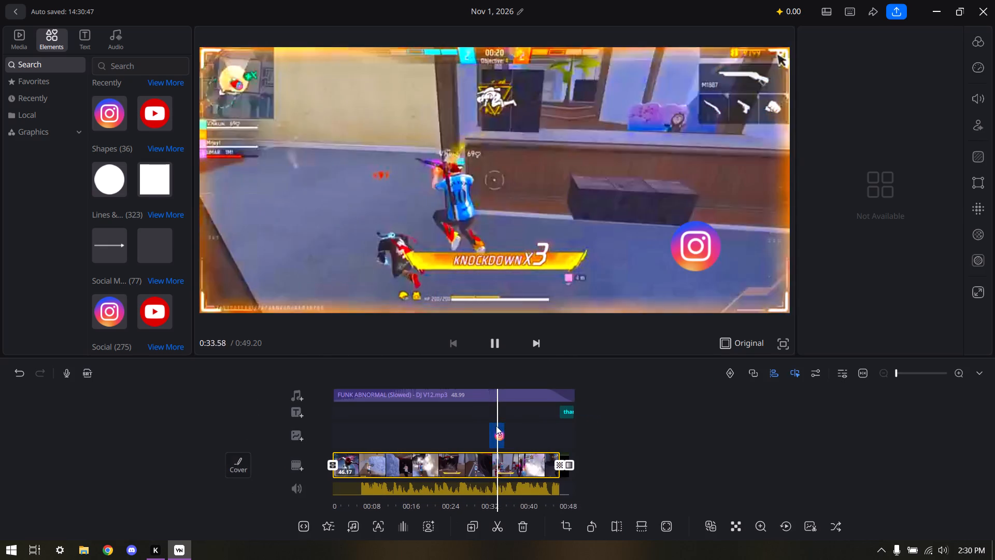
Move the Instagram icon clip to the end of the timeline and extend its start to the video's beginning, making it 49.52 long.
click(497, 433)
drag(500, 438, 531, 446)
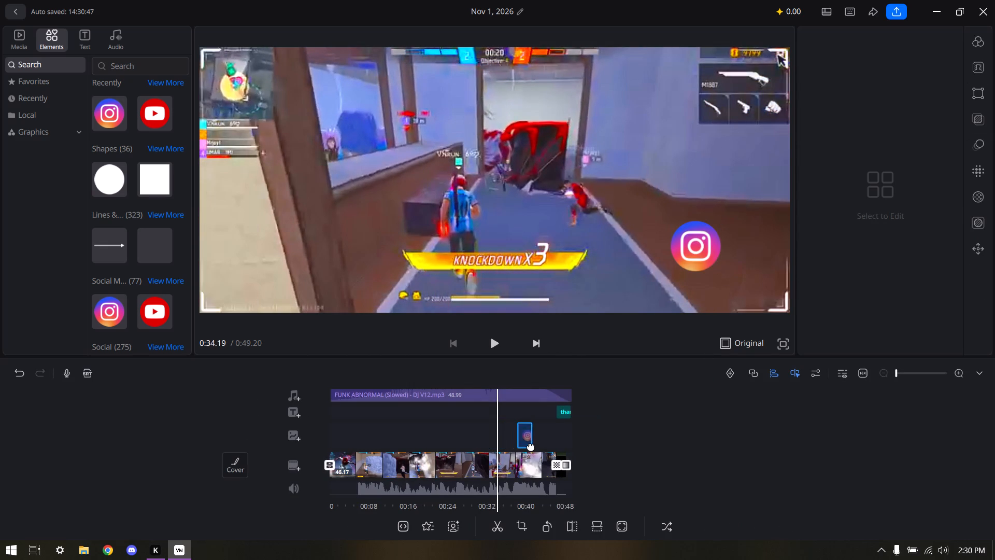
drag(531, 446, 571, 451)
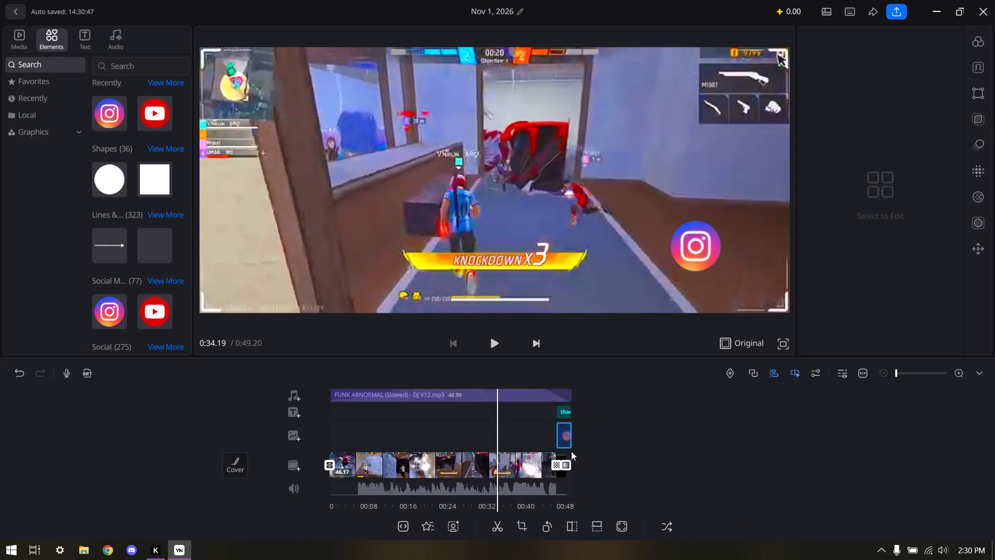
drag(571, 451, 573, 451)
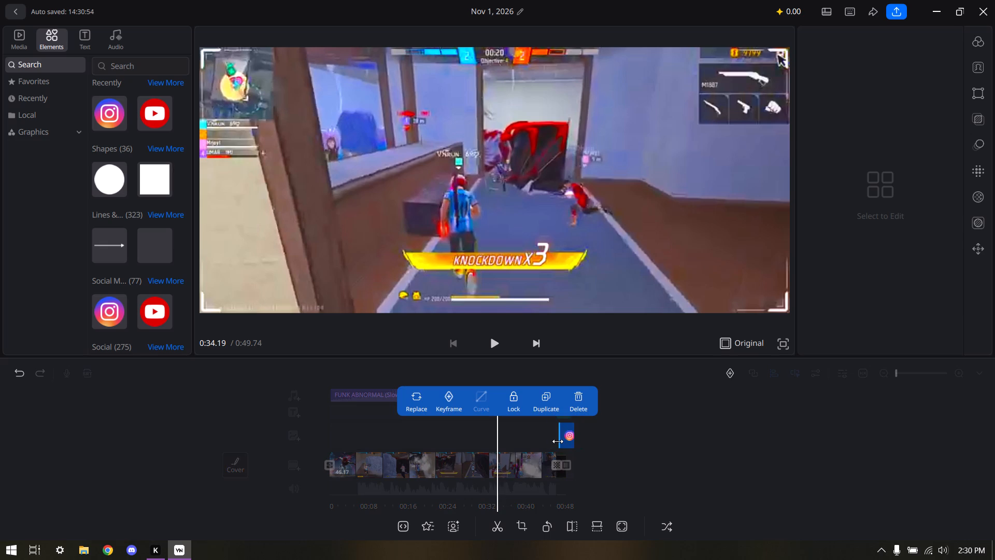
drag(559, 442, 290, 419)
click(148, 425)
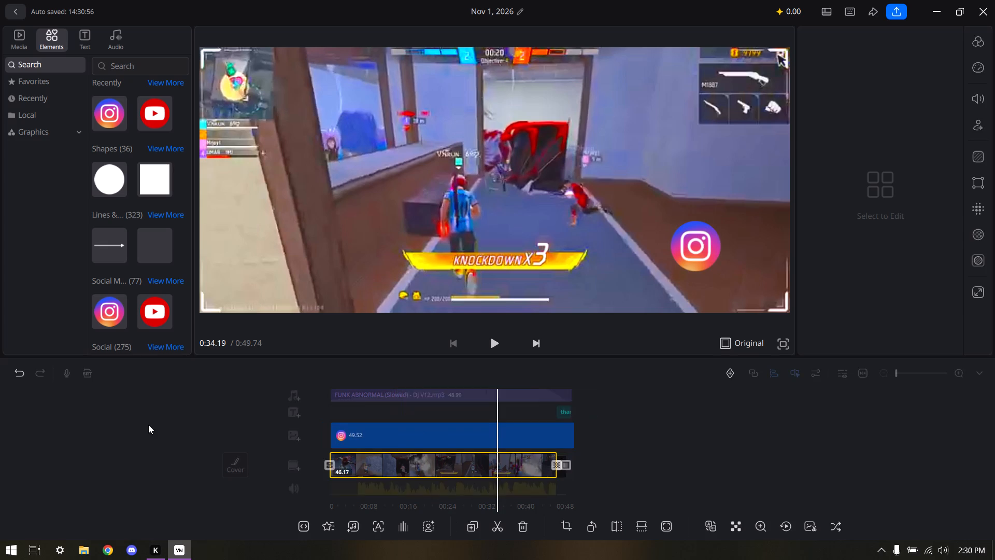
Shrink the Instagram icon to a small badge and tuck it into the frame's lower-right corner.
click(695, 251)
drag(697, 257, 760, 292)
drag(783, 306, 763, 293)
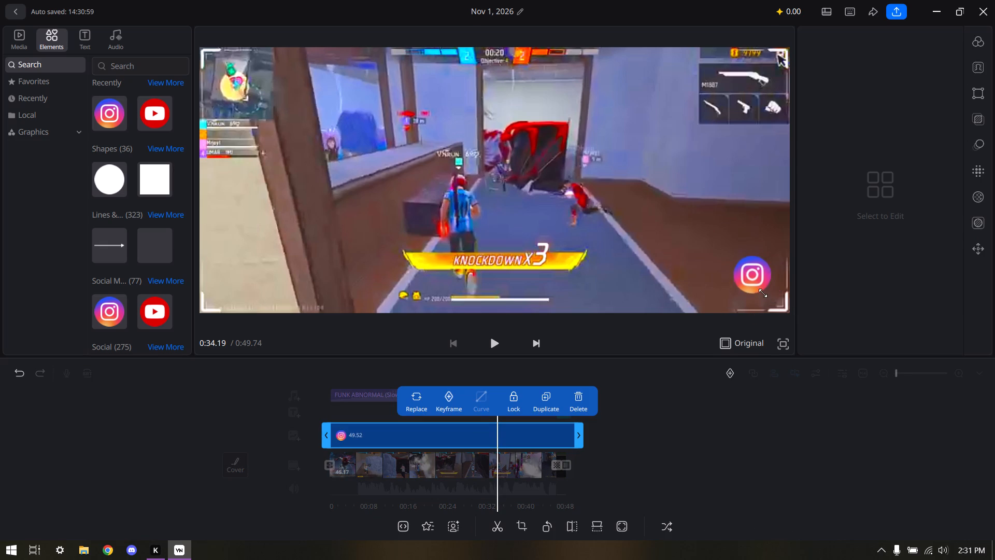
drag(763, 293, 752, 287)
drag(748, 272, 765, 293)
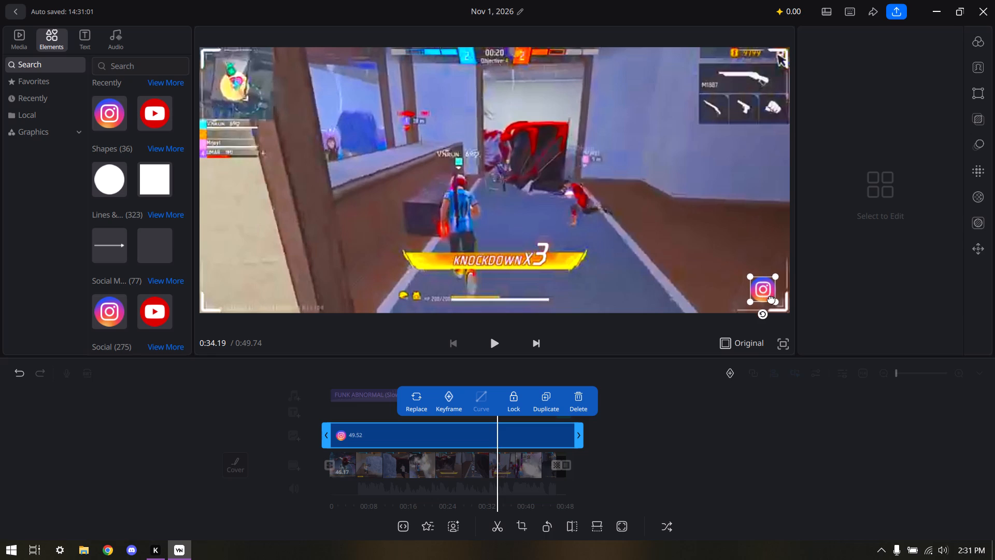
drag(775, 300, 761, 290)
drag(758, 284, 770, 296)
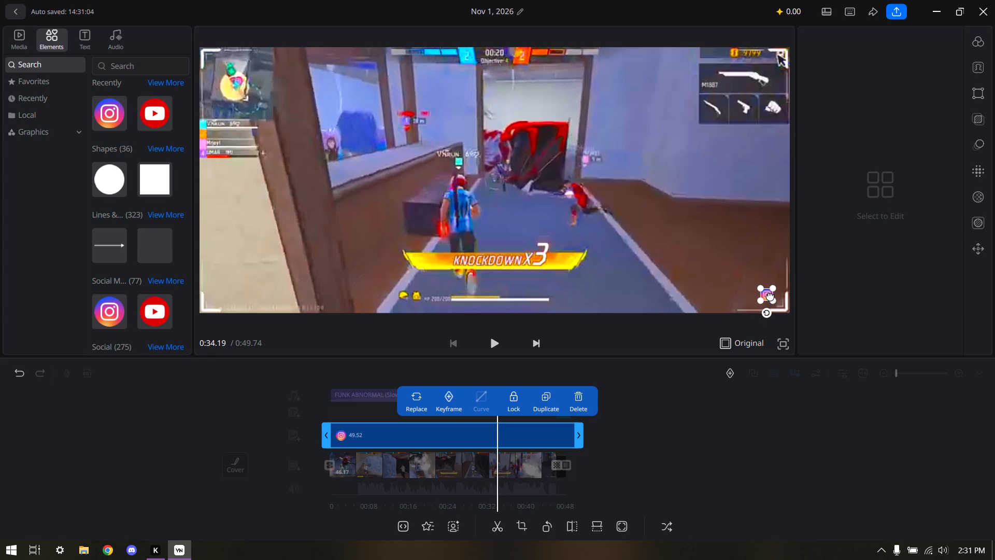
drag(770, 296, 776, 298)
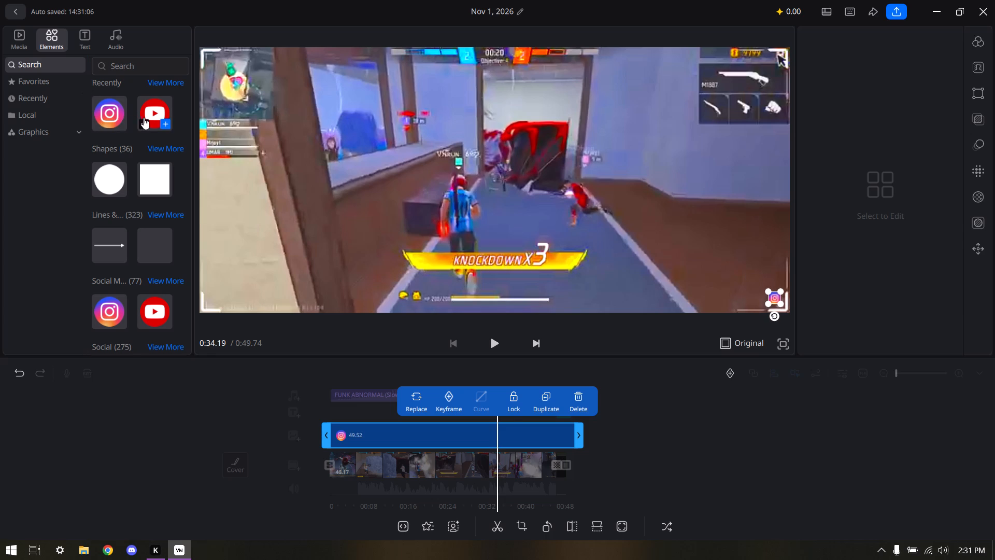
Add a YouTube icon element and stretch its clip across the timeline to 47.71, ending level with the Instagram icon clip.
click(144, 118)
drag(496, 411, 452, 407)
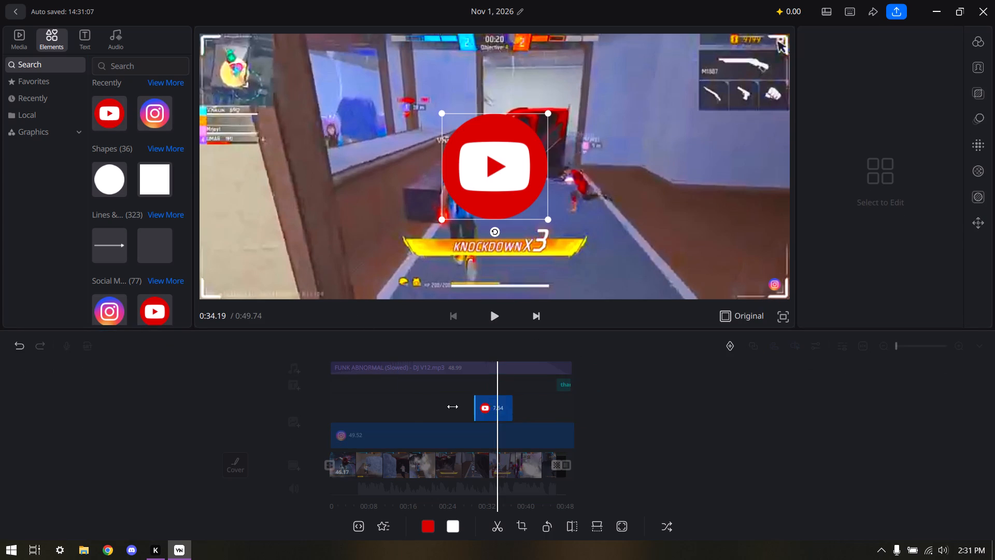
drag(452, 407, 243, 379)
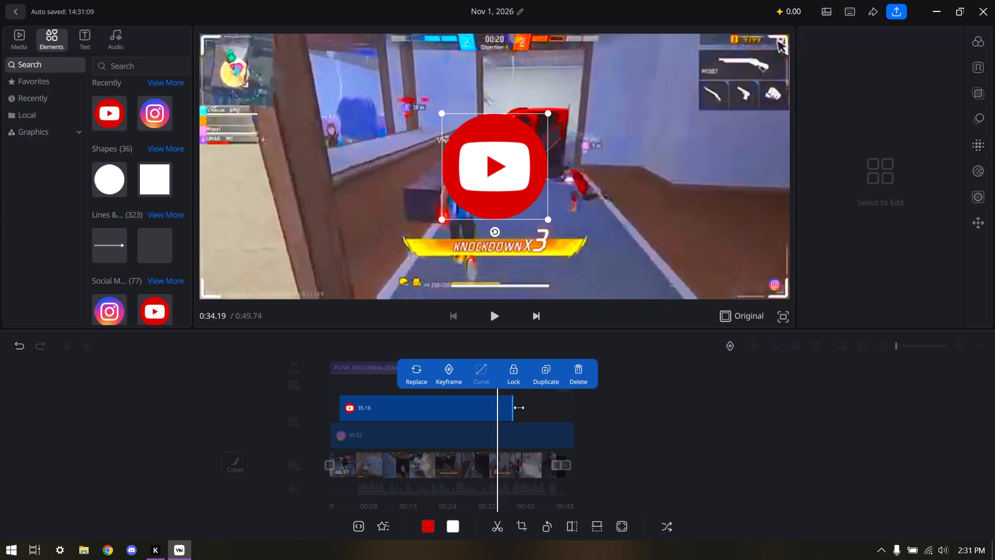
drag(515, 408, 612, 411)
drag(612, 410, 576, 417)
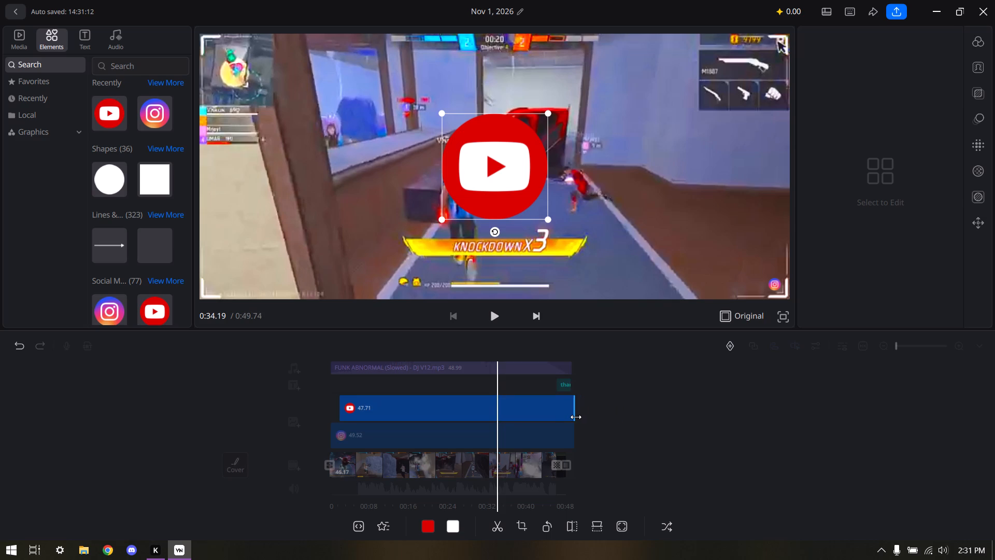
drag(576, 417, 574, 417)
click(593, 419)
click(561, 405)
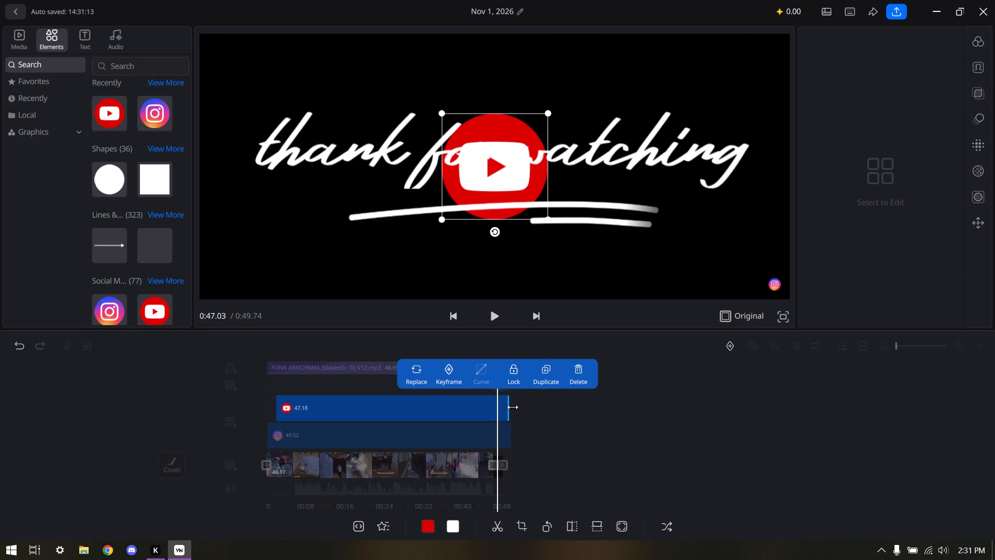
click(511, 408)
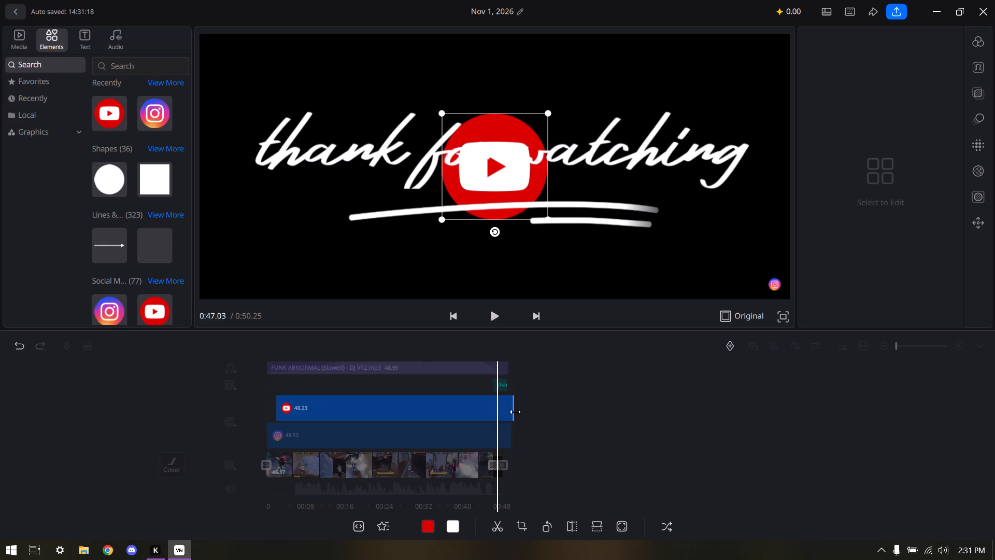
click(536, 414)
Shrink the YouTube icon to the Instagram badge's size and align it just left of that badge in the frame's lower-right corner.
drag(540, 417, 606, 414)
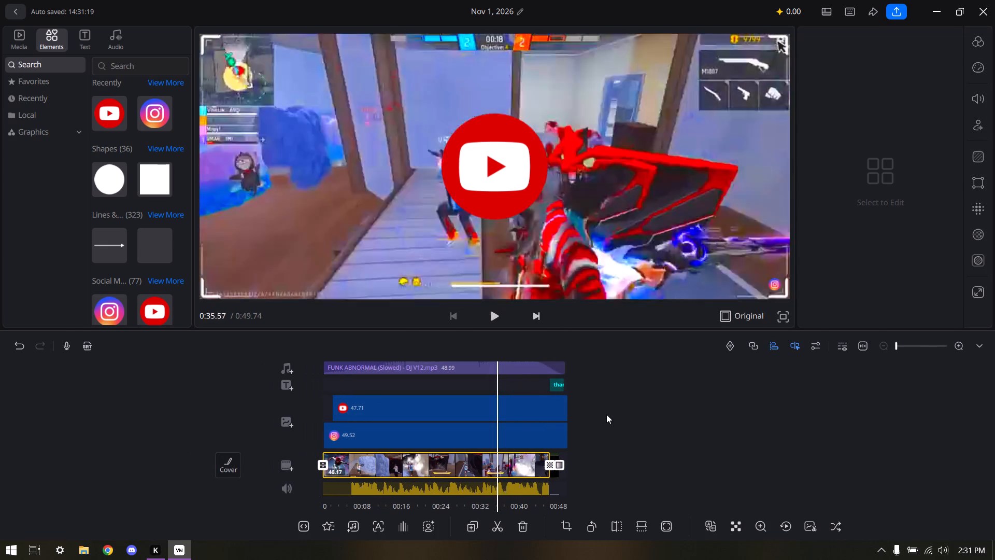
drag(606, 414, 609, 413)
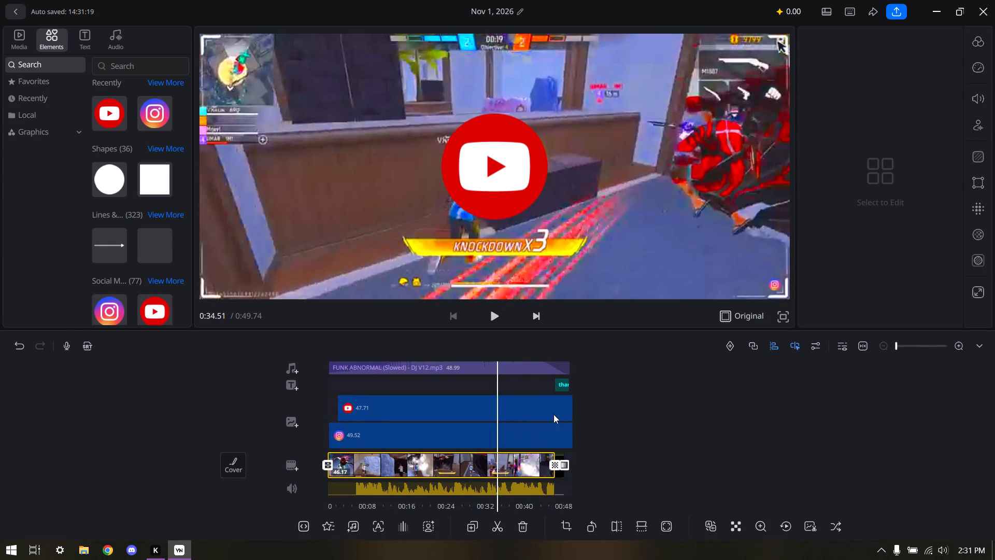
drag(541, 421, 504, 424)
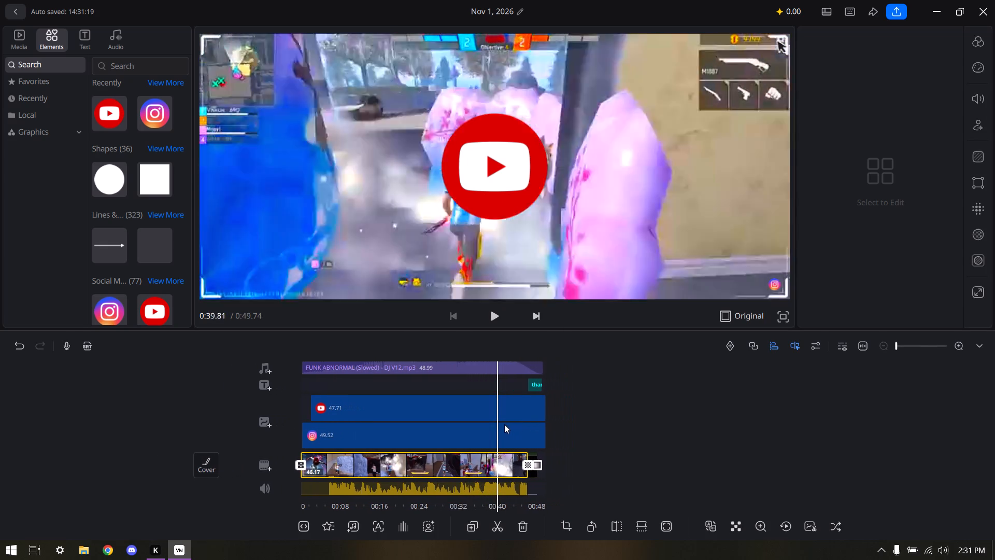
drag(504, 424, 476, 426)
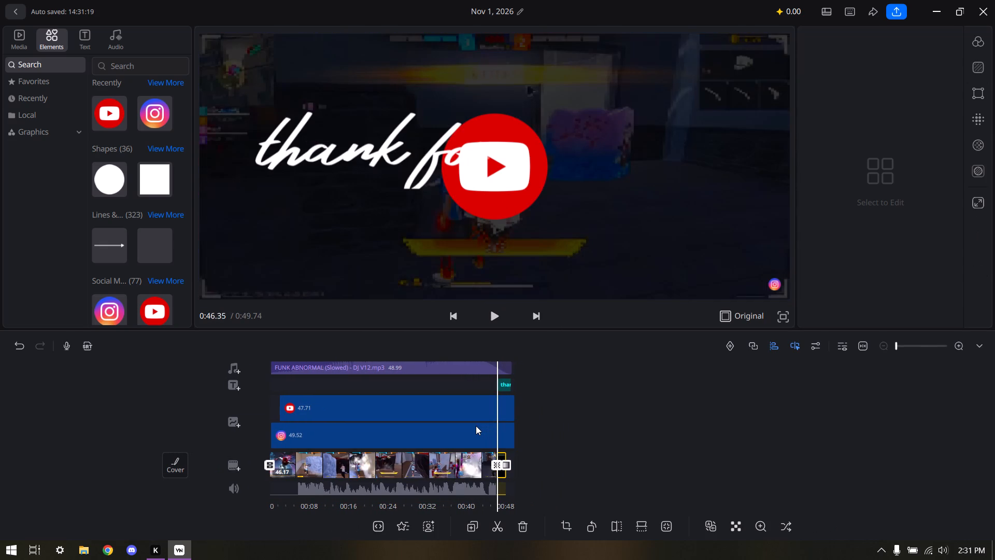
drag(476, 426, 489, 412)
click(498, 176)
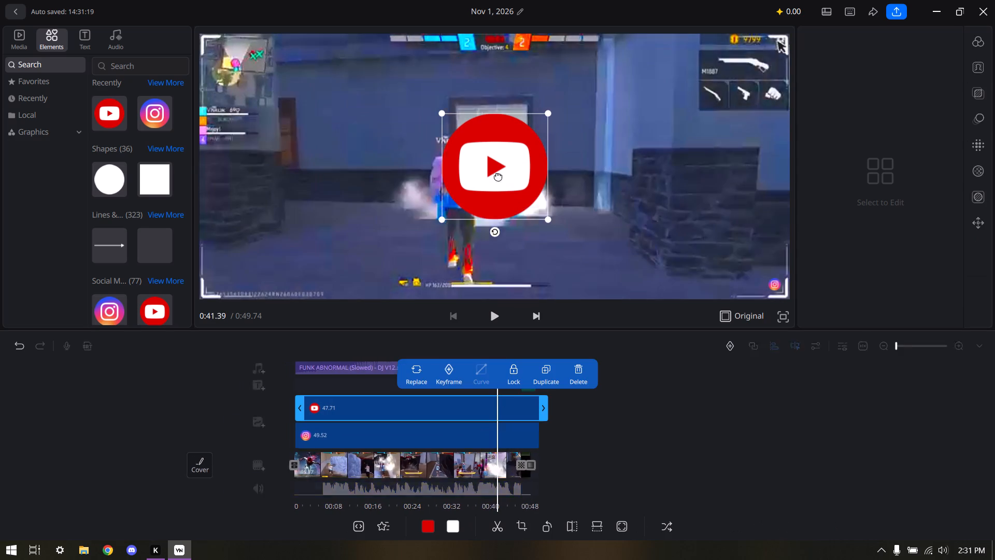
drag(521, 189, 617, 223)
drag(645, 256, 538, 193)
drag(539, 166, 635, 241)
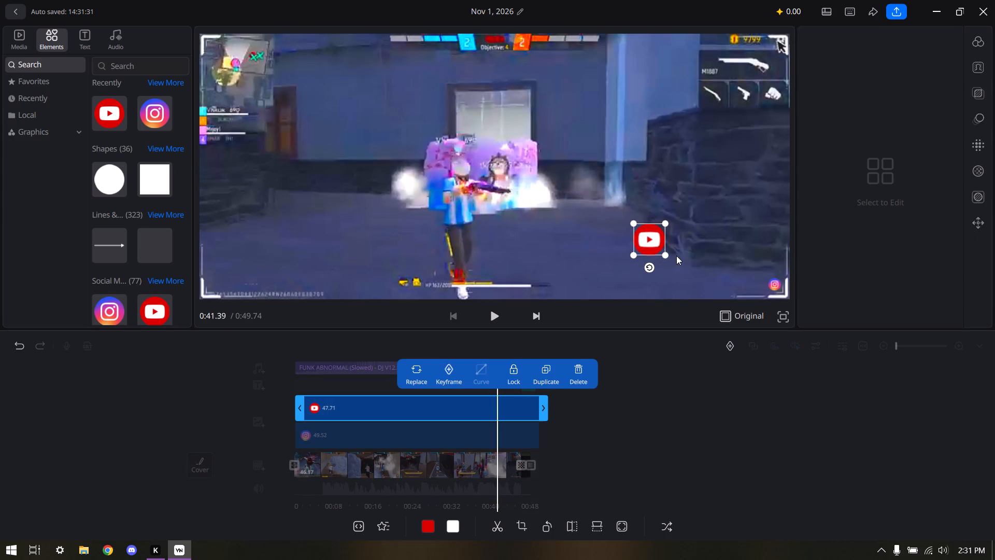
drag(666, 254, 642, 242)
drag(641, 233, 702, 271)
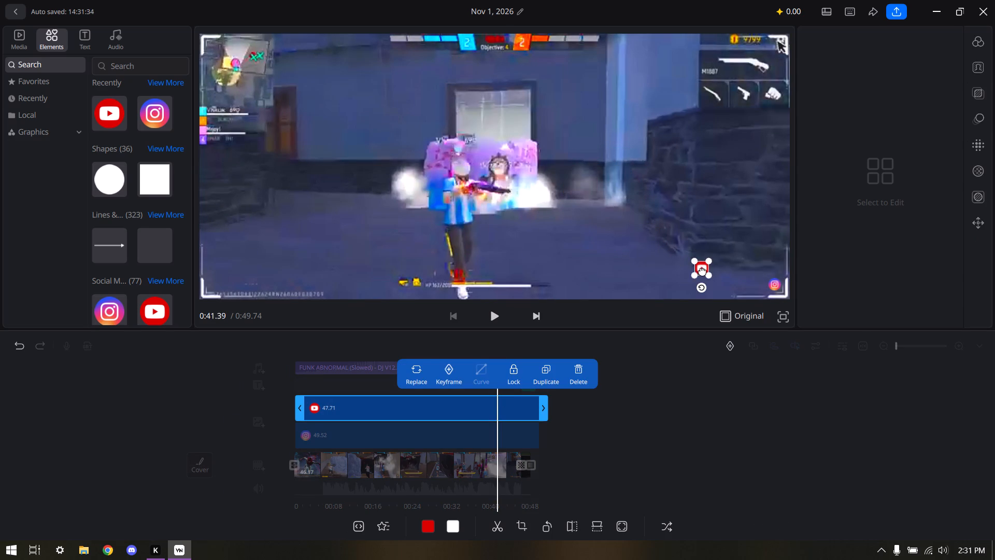
drag(702, 271, 753, 287)
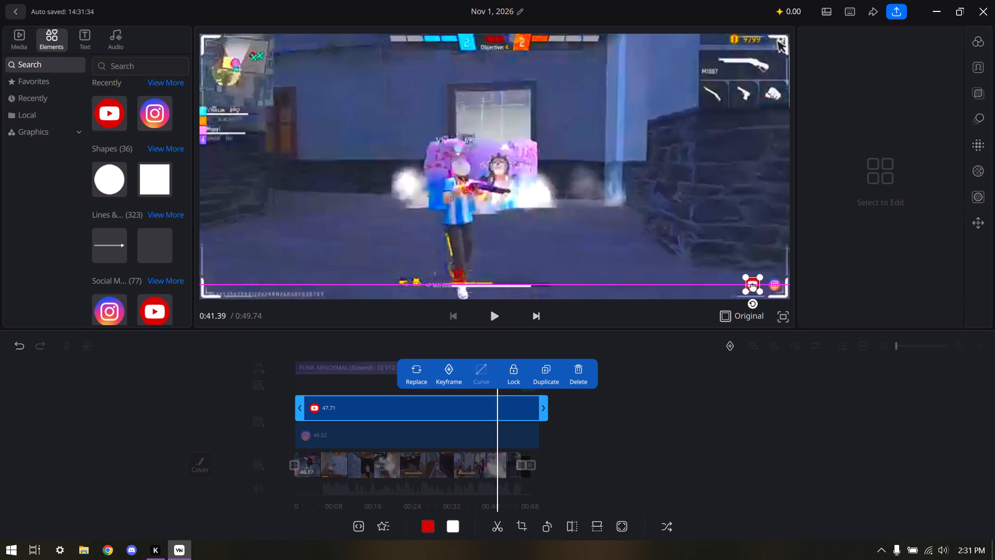
drag(753, 287, 753, 288)
click(744, 342)
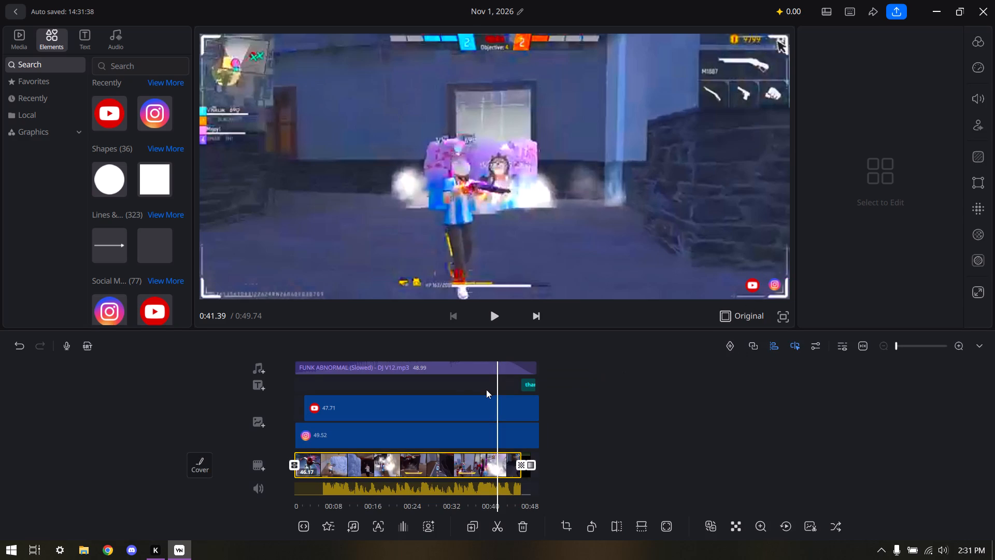
Play back the ending to check the social icons over the gameplay and the thank for watching title.
click(503, 322)
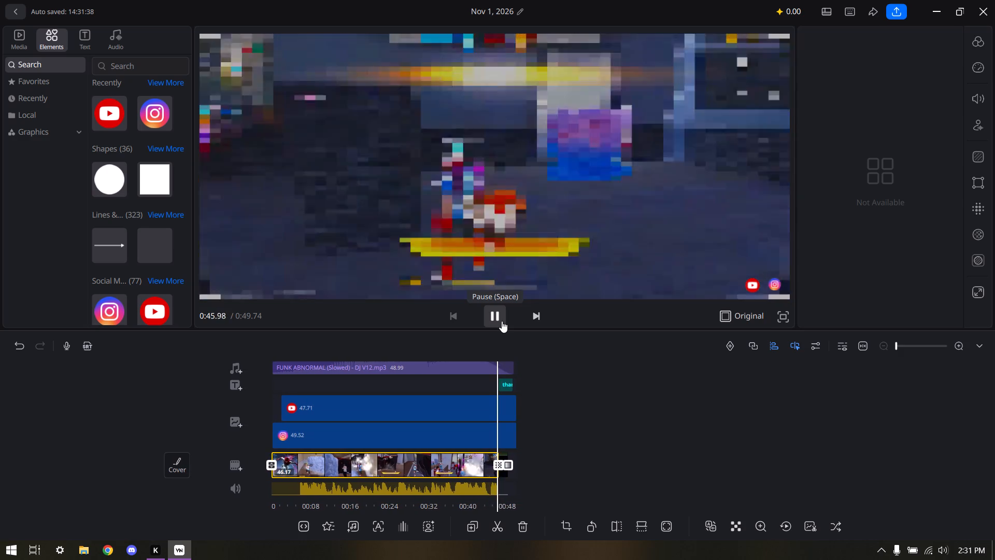
click(502, 321)
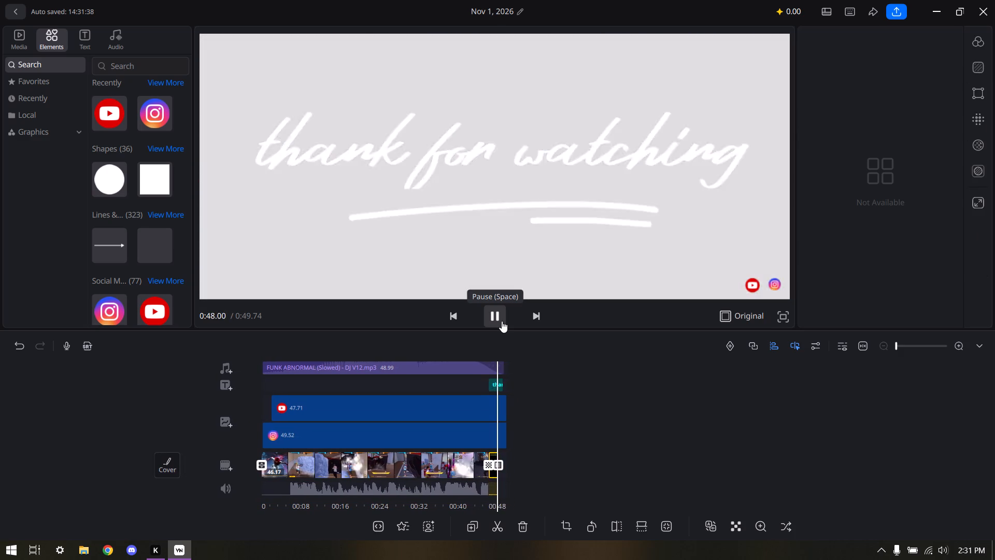
Set the closing transition at the end of the video to None.
click(497, 464)
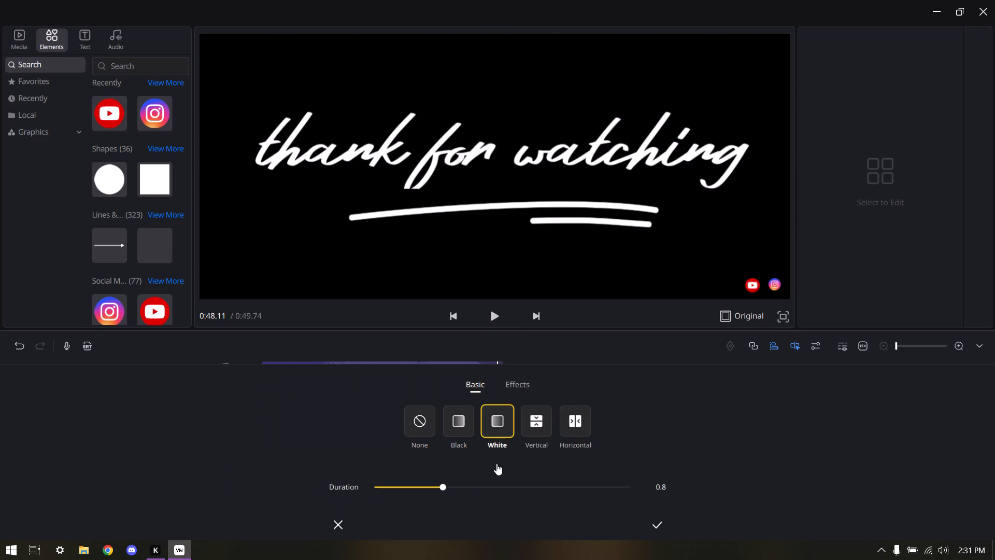
click(424, 415)
click(345, 505)
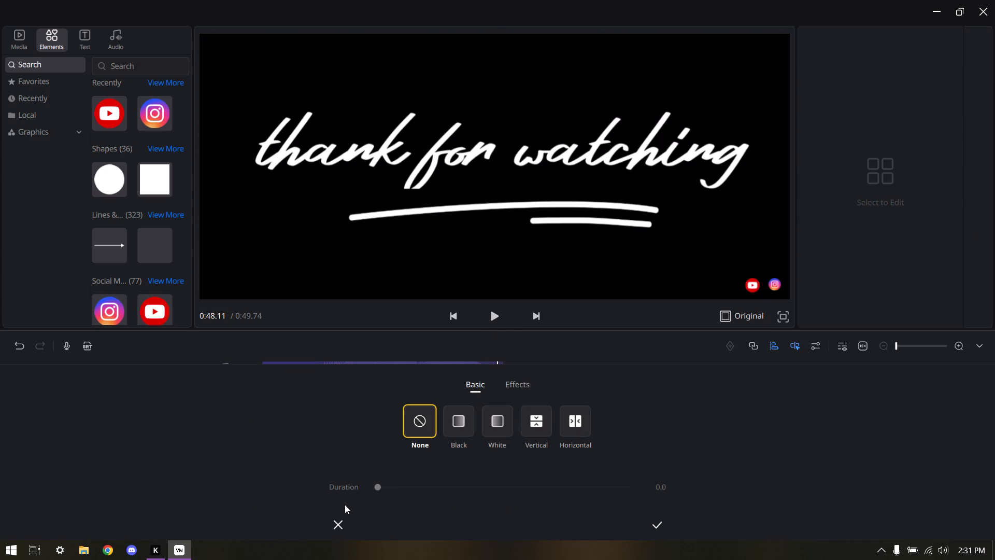
Scrub through the timeline to review the gameplay, the YouTube and Instagram icon overlays and the ending screen.
click(340, 518)
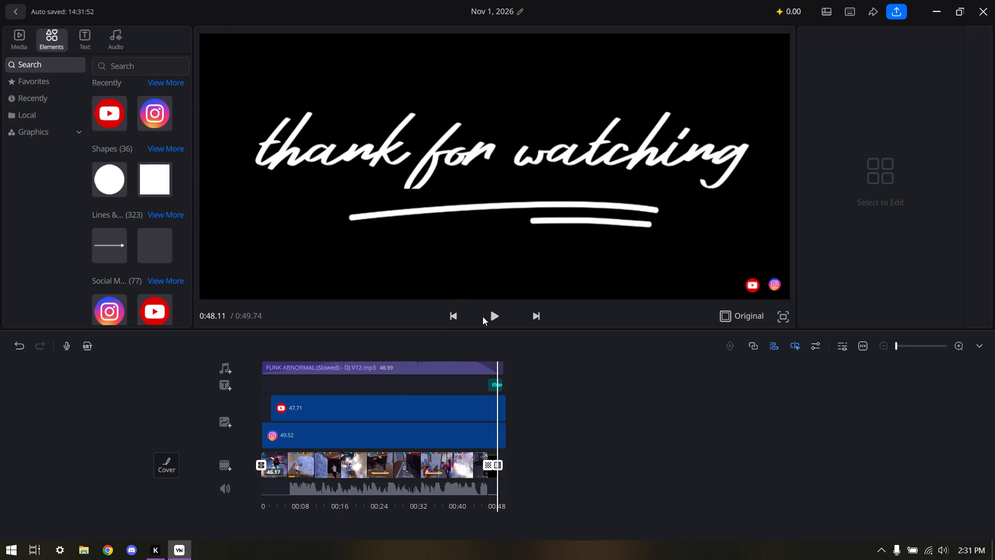
click(497, 486)
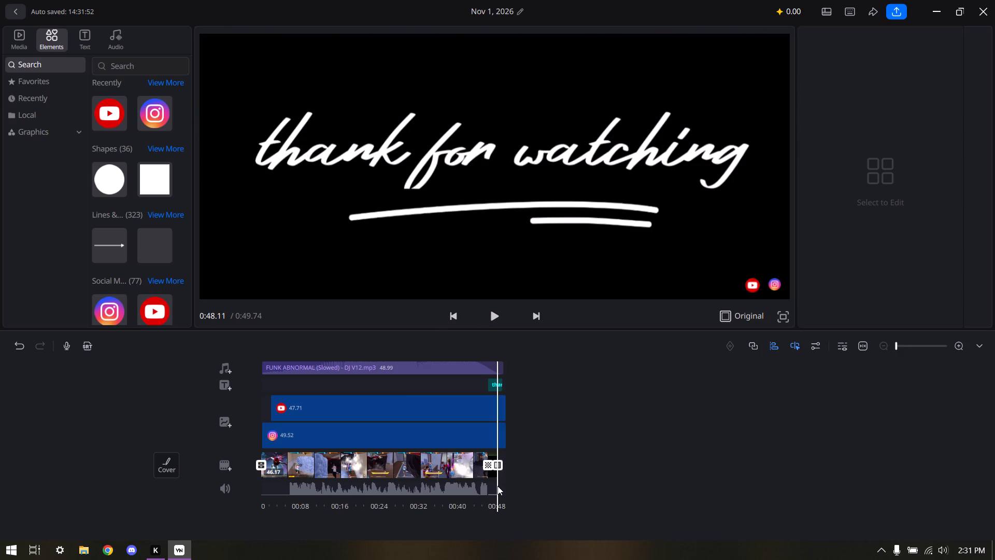
click(490, 490)
scroll(458, 493, up, 3)
drag(275, 495, 260, 512)
click(333, 412)
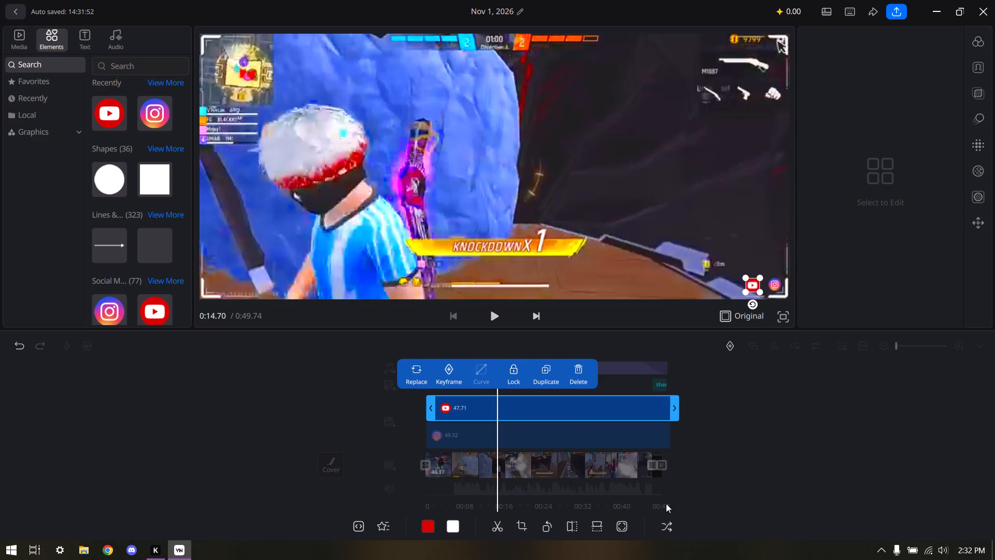
click(612, 478)
scroll(572, 366, up, 2)
scroll(641, 417, down, 4)
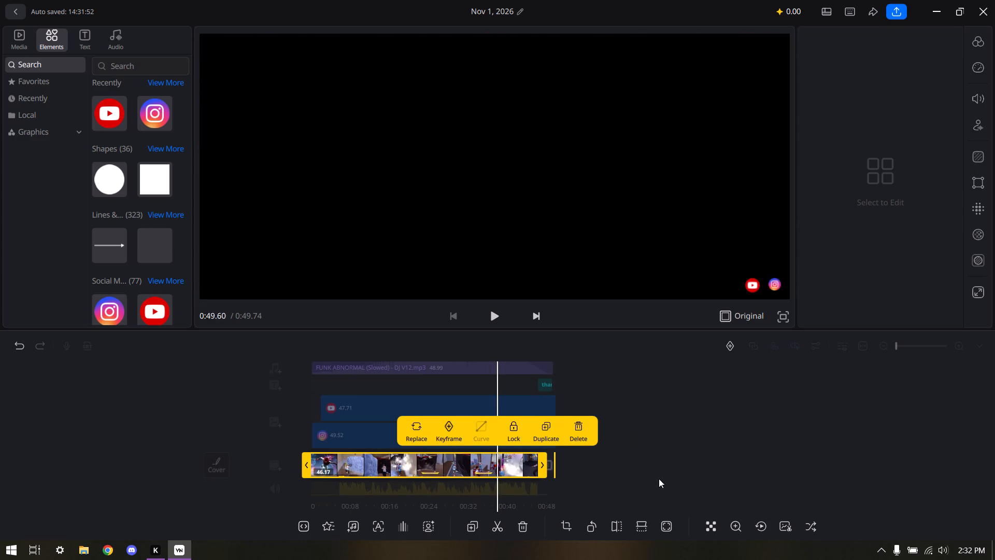
click(628, 463)
drag(553, 479, 553, 478)
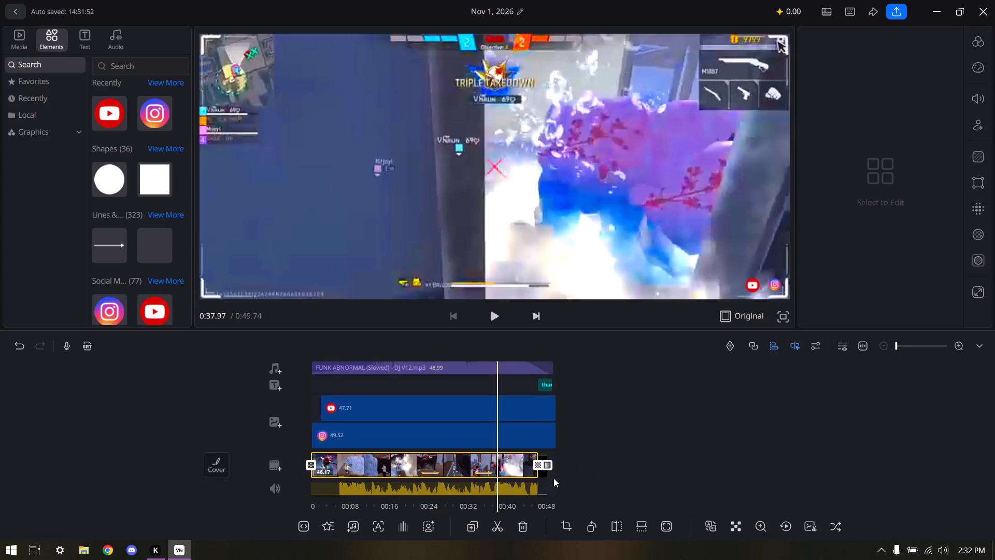
drag(553, 478, 568, 479)
scroll(542, 501, up, 5)
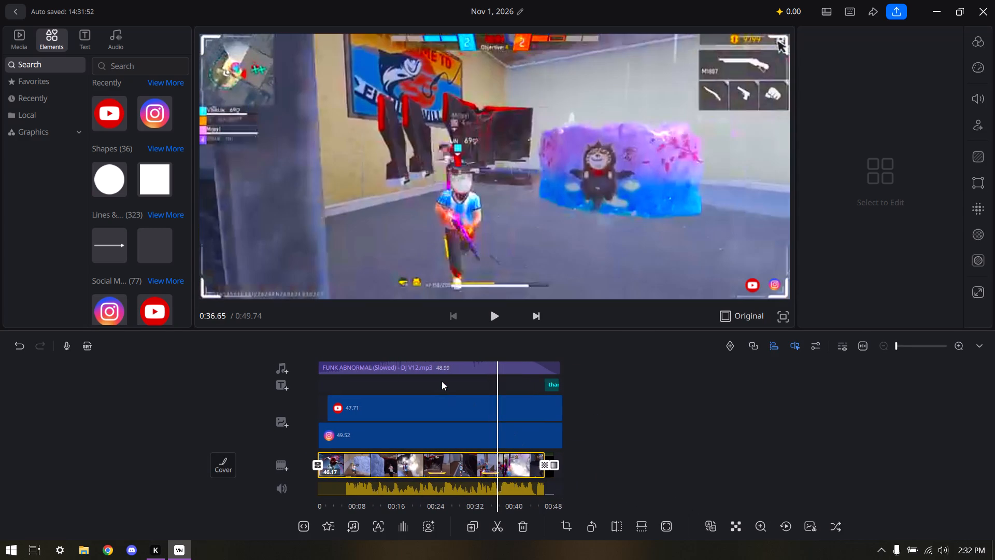
ctrl+scroll(449, 381, up, 1)
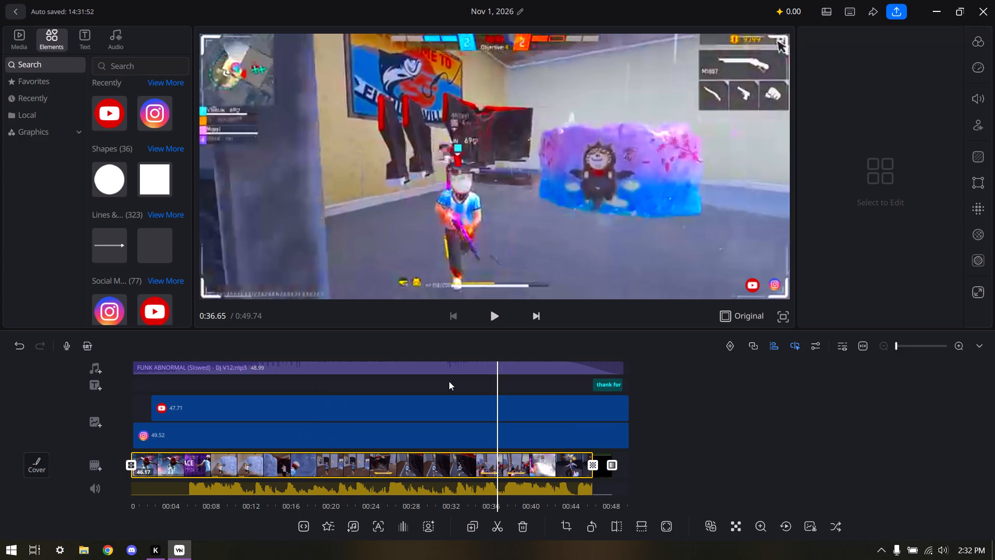
scroll(457, 385, right, 2)
drag(394, 343, 538, 353)
drag(538, 353, 539, 353)
drag(495, 383, 766, 447)
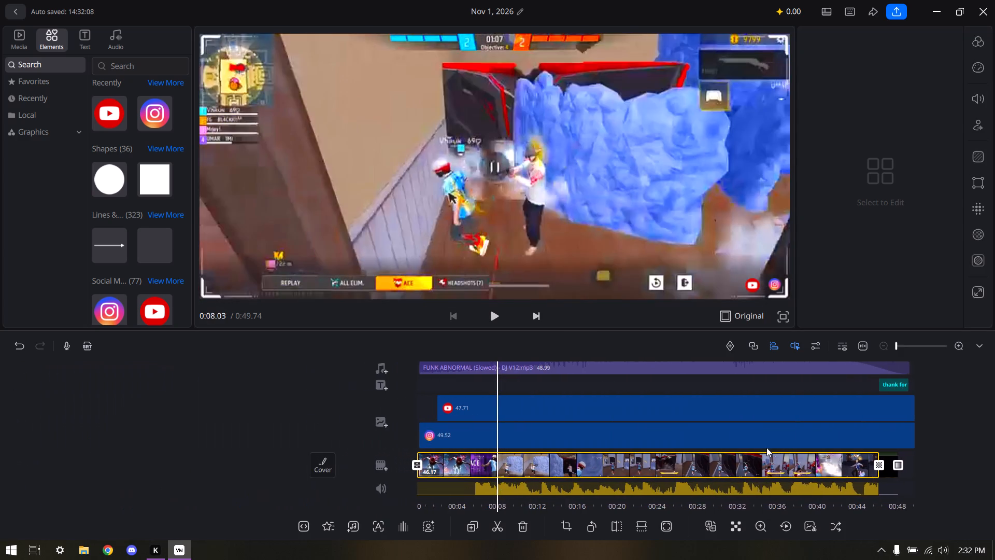
drag(766, 447, 727, 432)
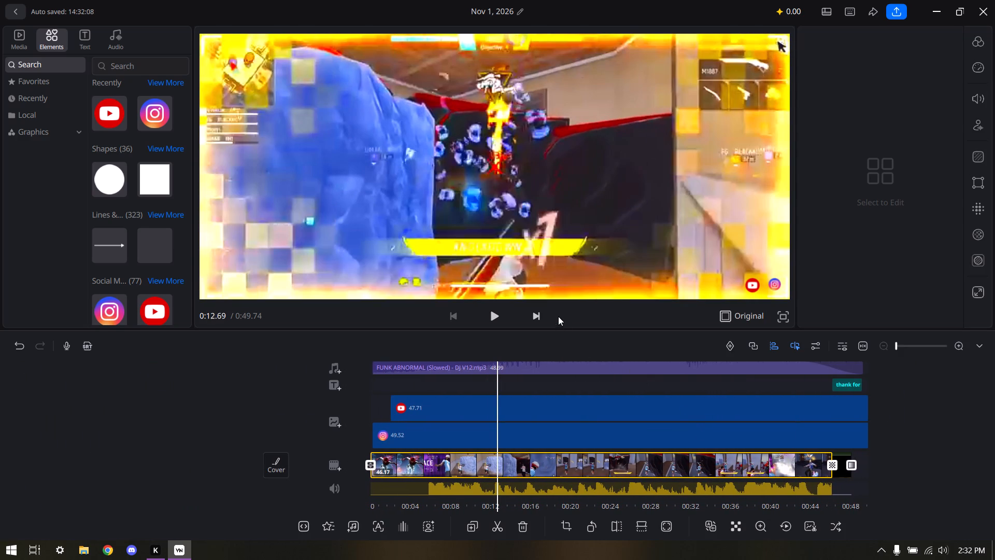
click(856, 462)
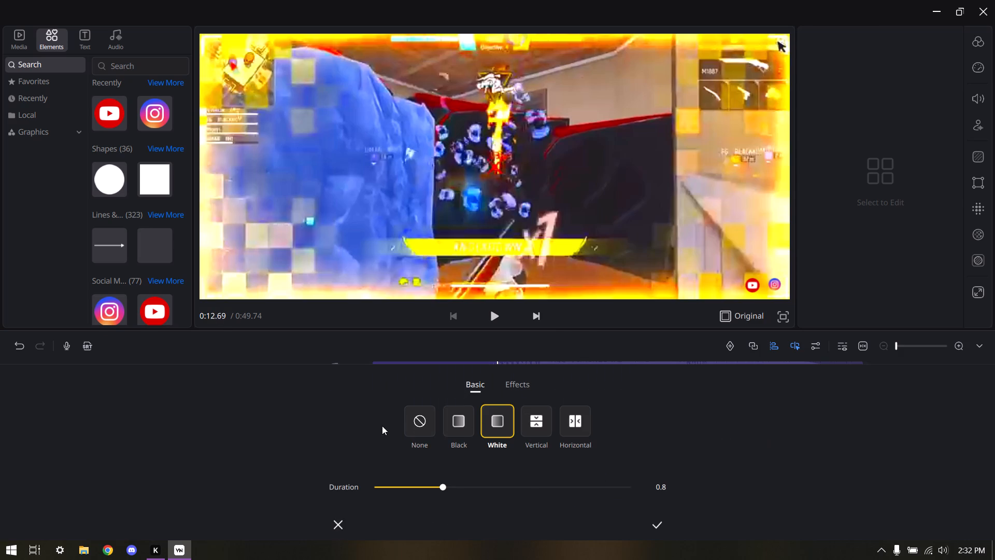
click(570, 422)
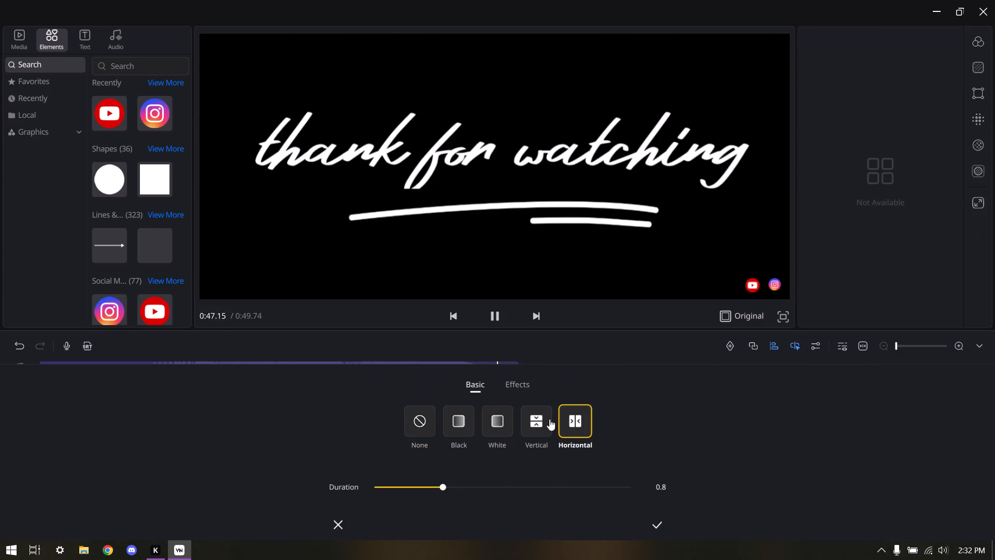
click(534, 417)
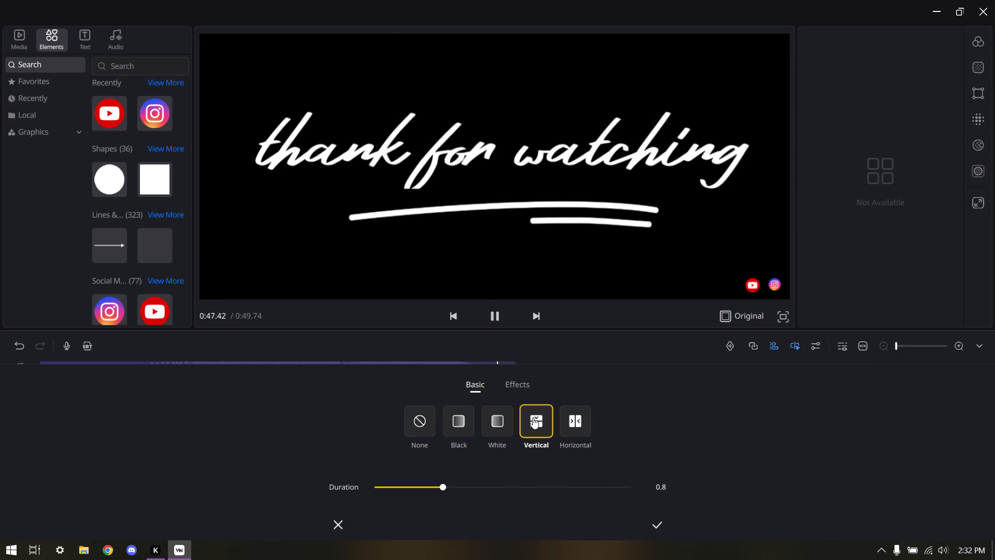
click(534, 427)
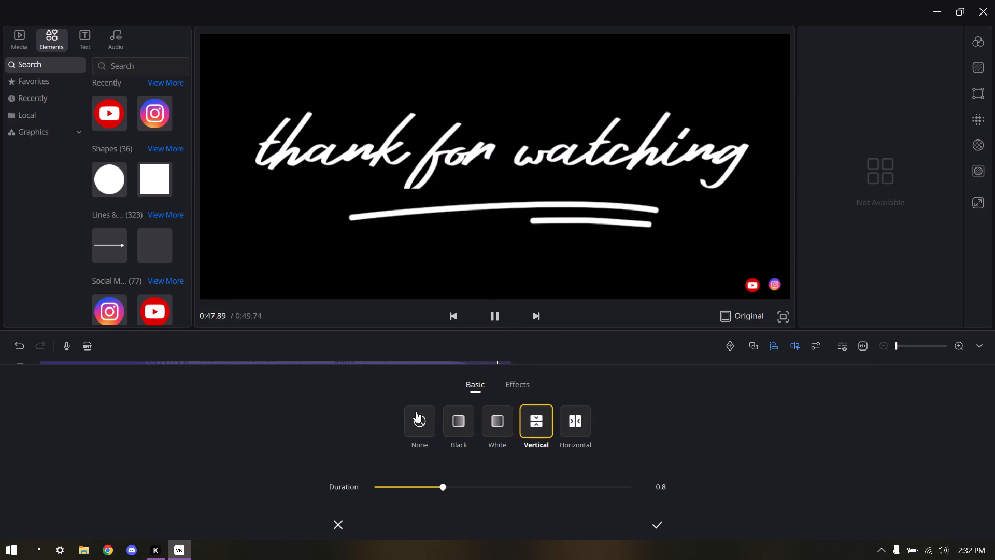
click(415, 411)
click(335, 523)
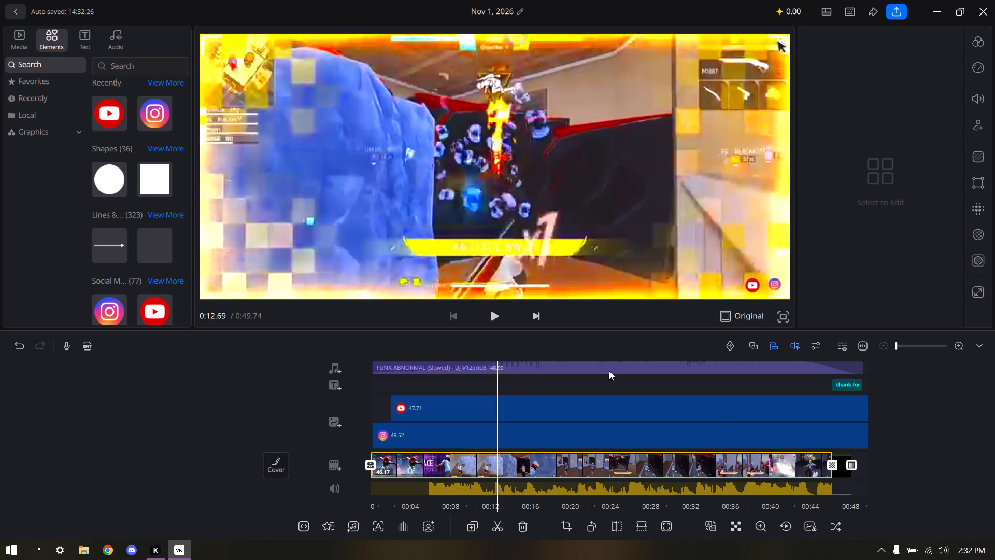
Extend the start of the YouTube icon overlay back to the beginning of the video, for a duration of 49.74.
click(493, 316)
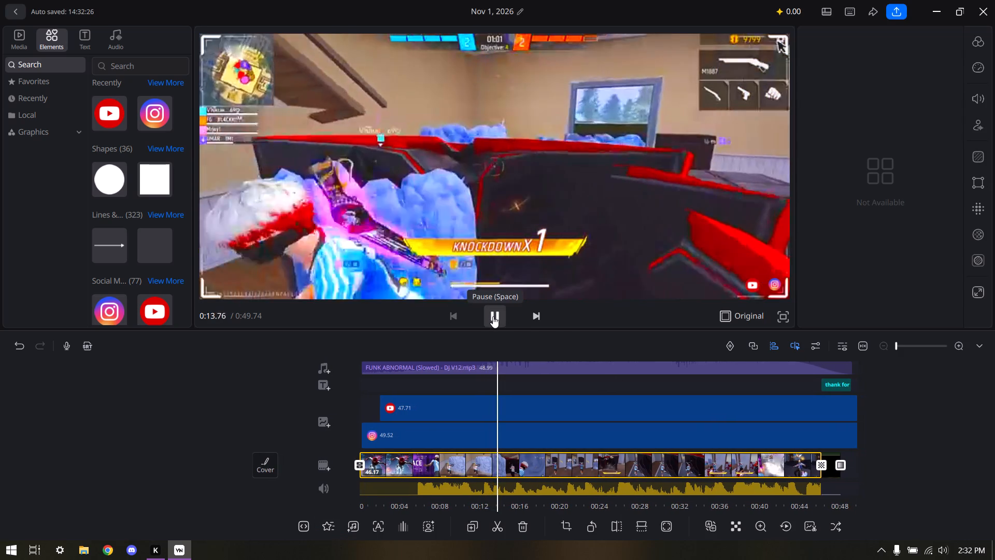
click(474, 412)
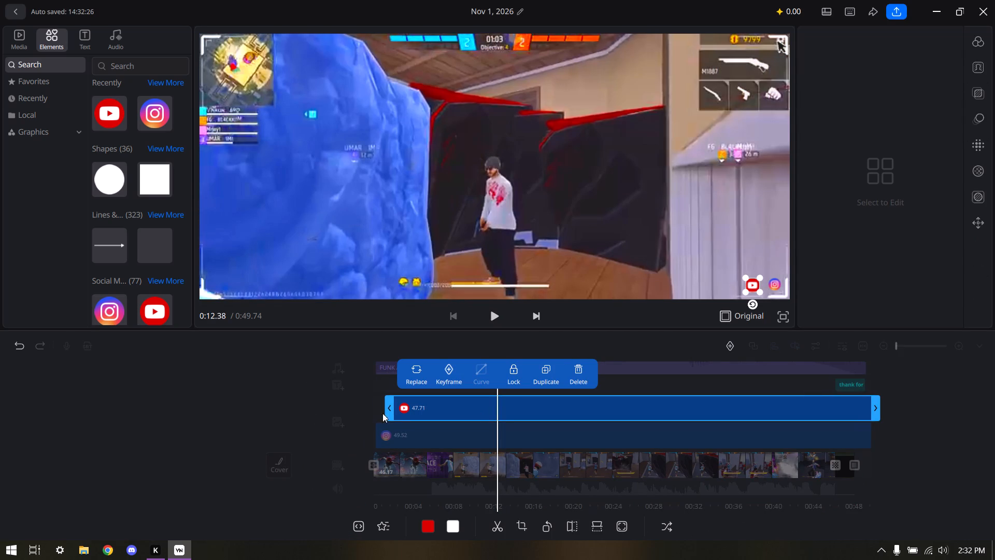
drag(390, 413, 318, 422)
click(291, 415)
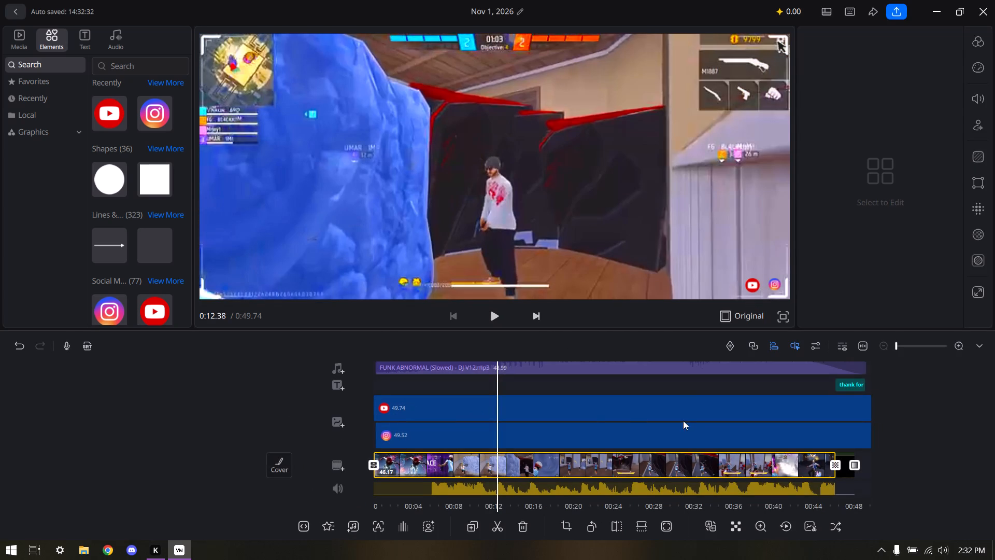
Trim the end of the YouTube icon overlay back to the end of the thank for watching title, for a duration of 49.17.
drag(681, 421, 403, 419)
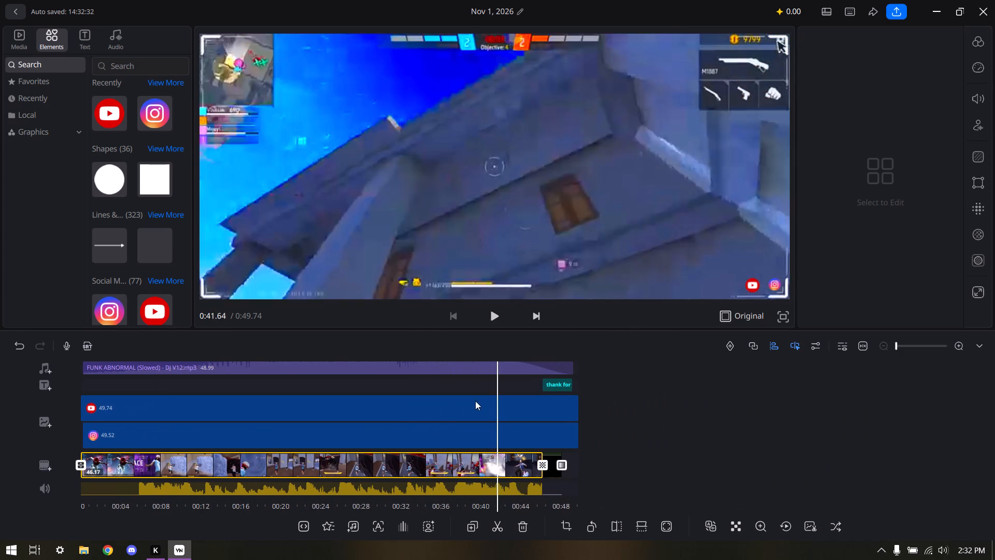
drag(488, 406, 401, 402)
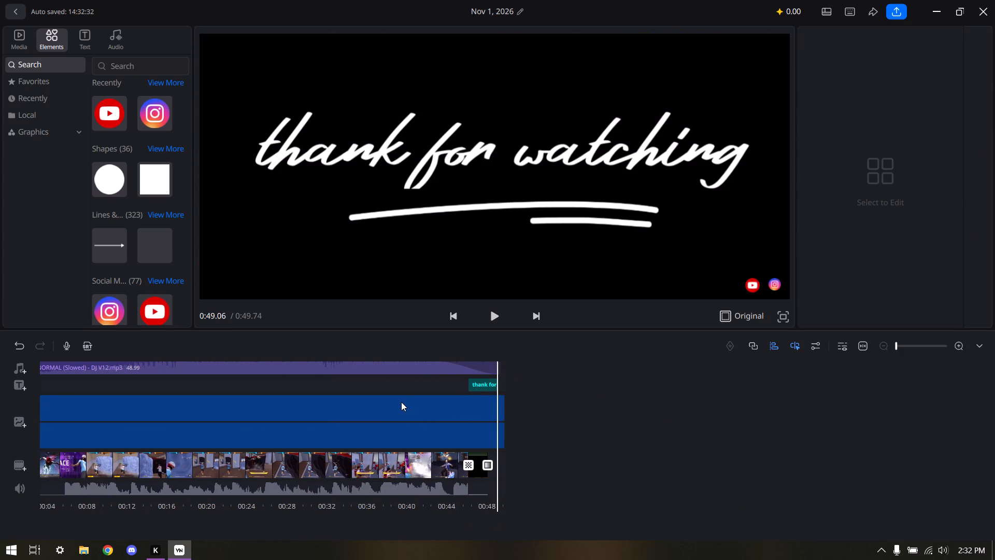
drag(401, 402, 400, 399)
click(472, 409)
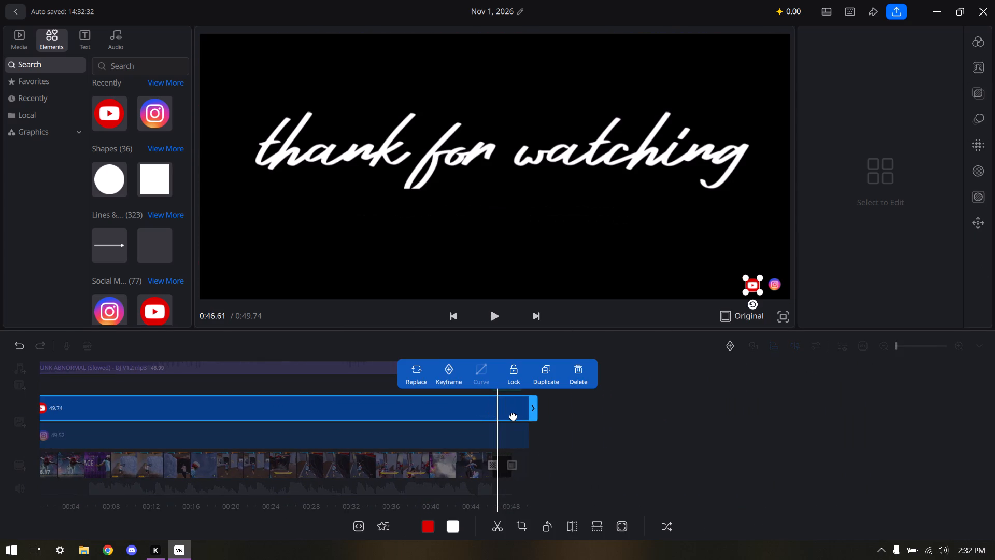
drag(530, 415, 524, 415)
click(547, 432)
Trim the end of the Instagram icon overlay to line up with the YouTube icon's end, for a duration of 48.96.
click(519, 437)
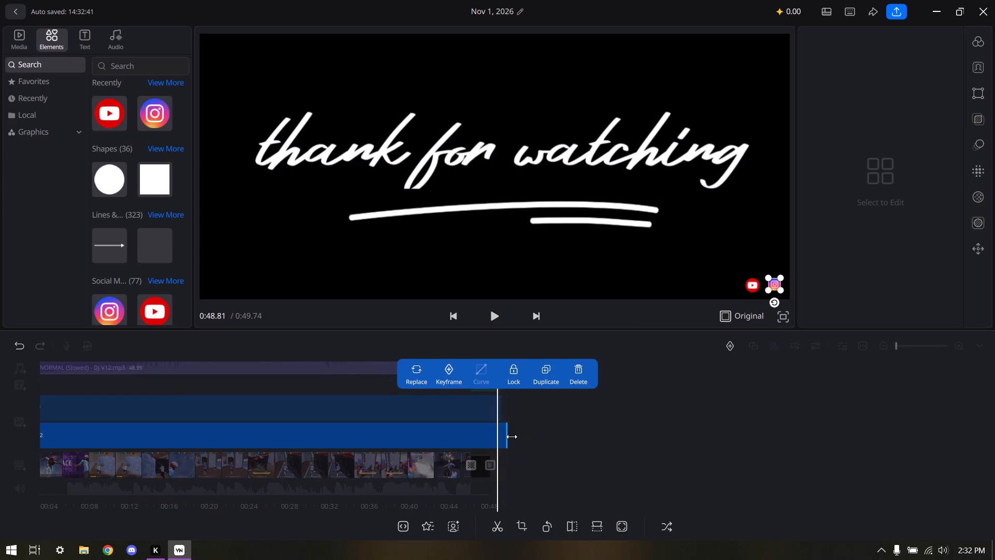
drag(507, 437, 498, 438)
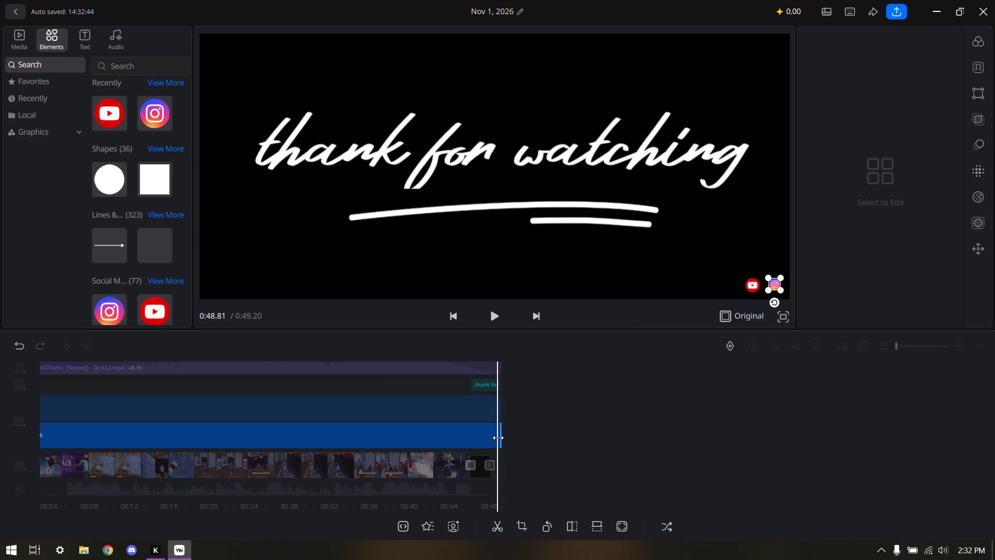
drag(498, 438, 498, 438)
click(523, 438)
Return to the beginning of the video and play it to review the opening with both social media icons.
drag(523, 430, 994, 409)
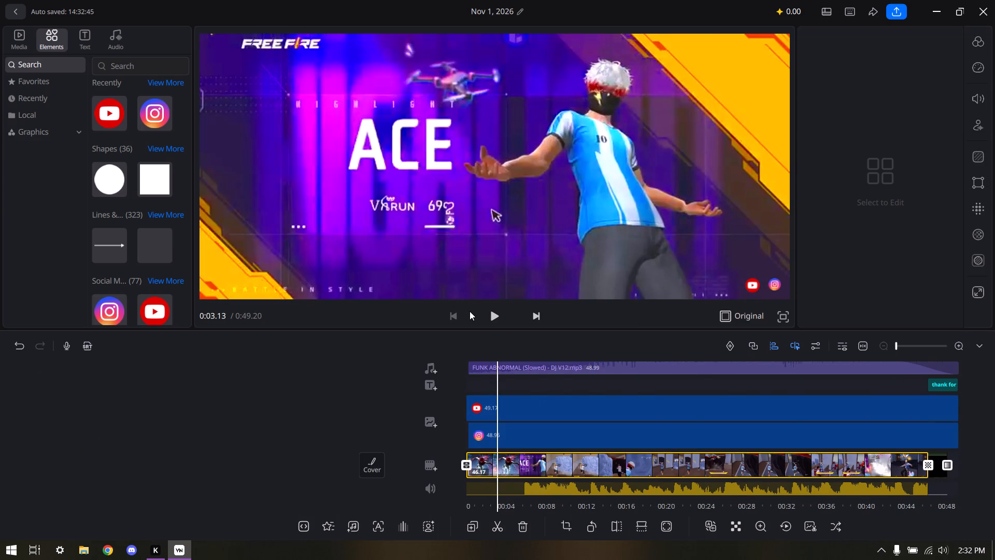
click(480, 314)
click(481, 313)
click(485, 314)
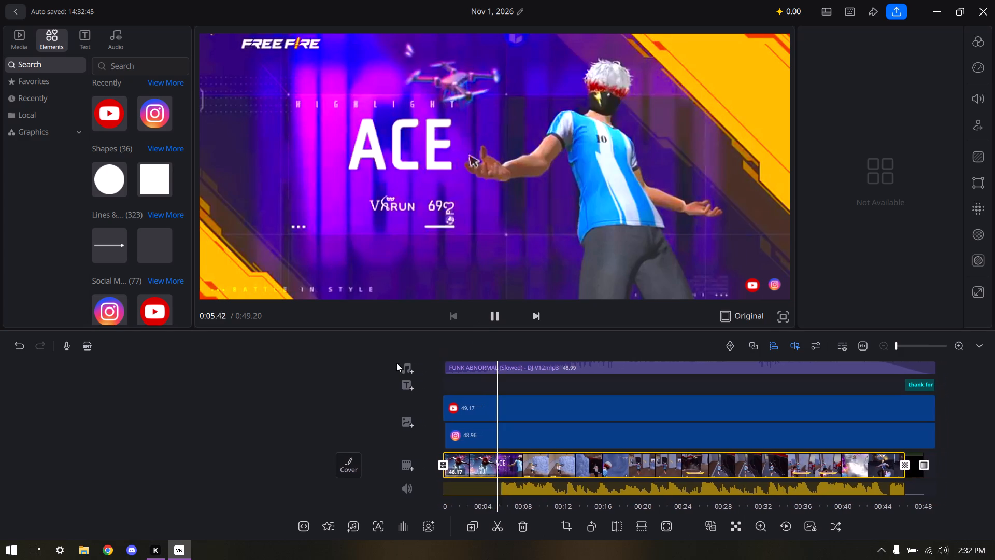
drag(278, 383, 470, 387)
click(484, 305)
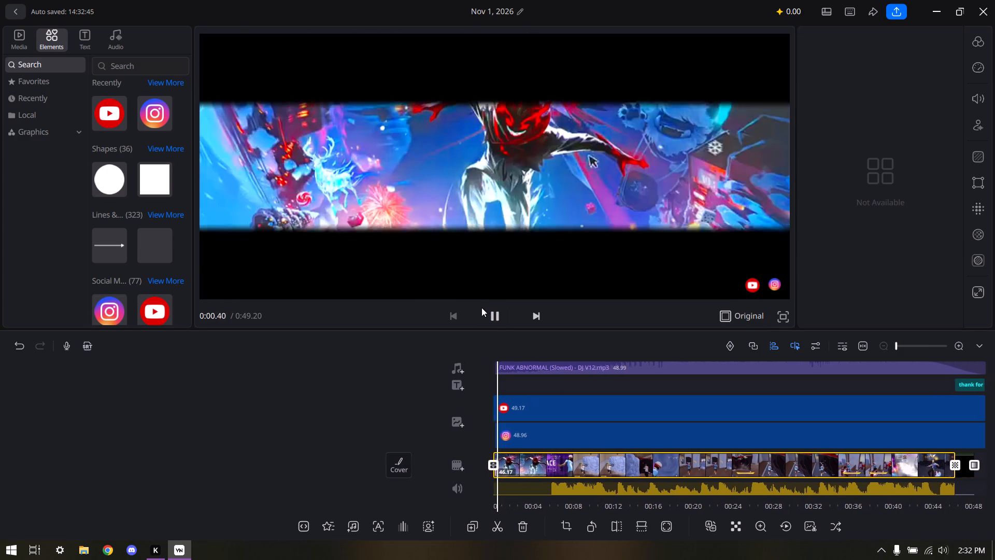
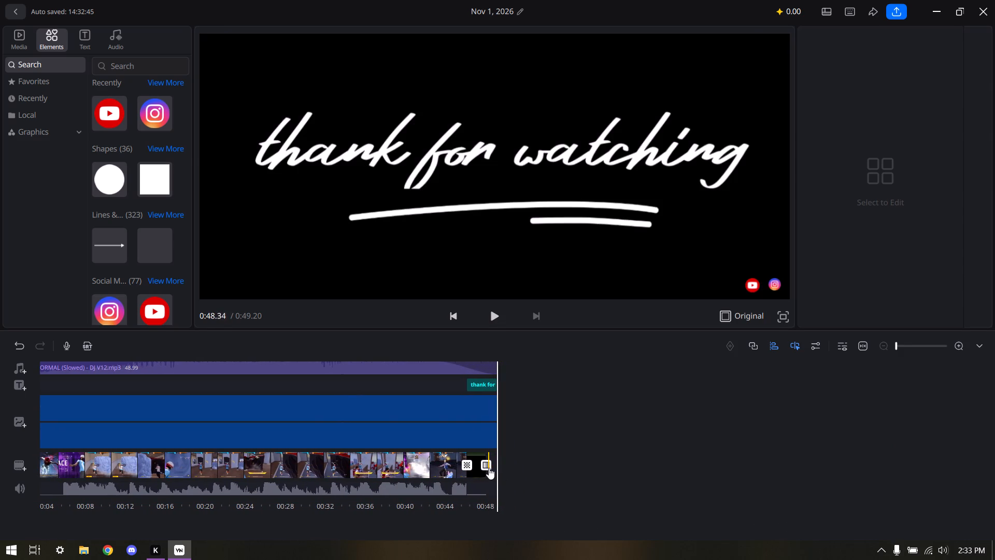
Remove the White transition at the end of the black ending clip by setting it to None, and play back the ending.
click(486, 462)
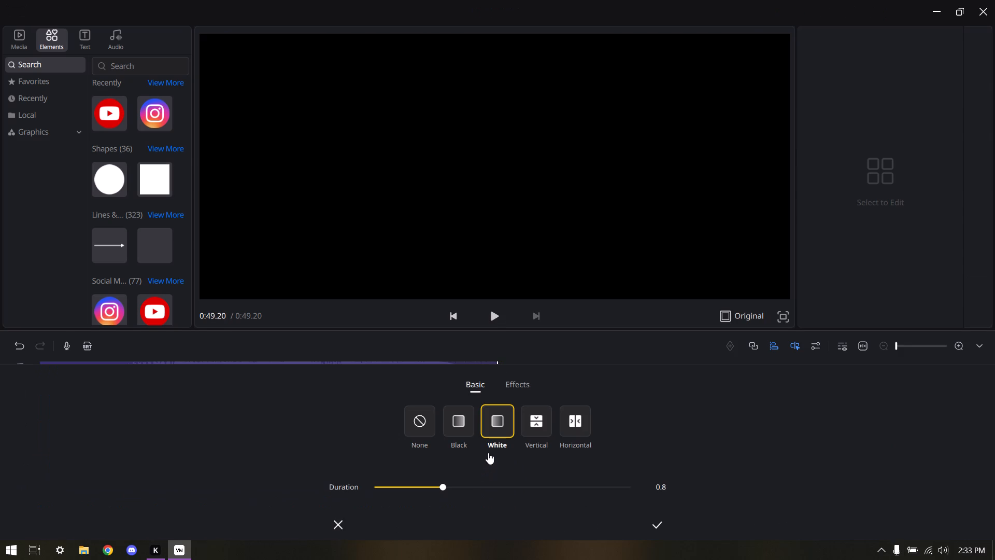
click(427, 424)
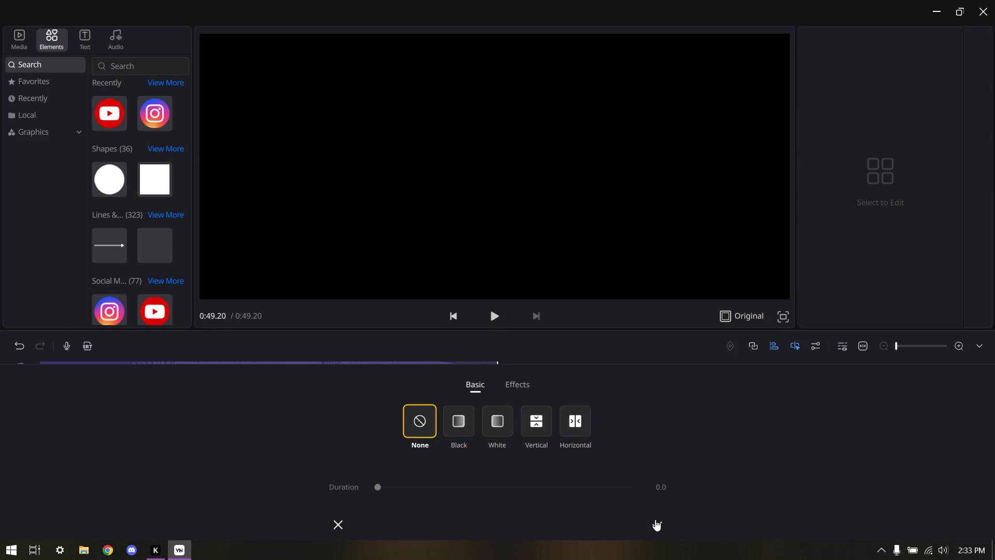
click(659, 521)
click(490, 323)
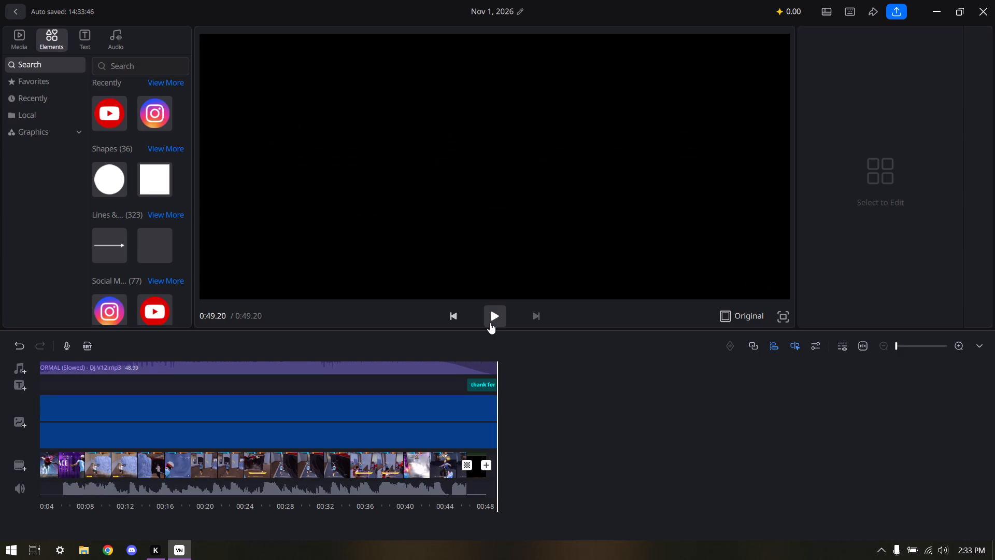
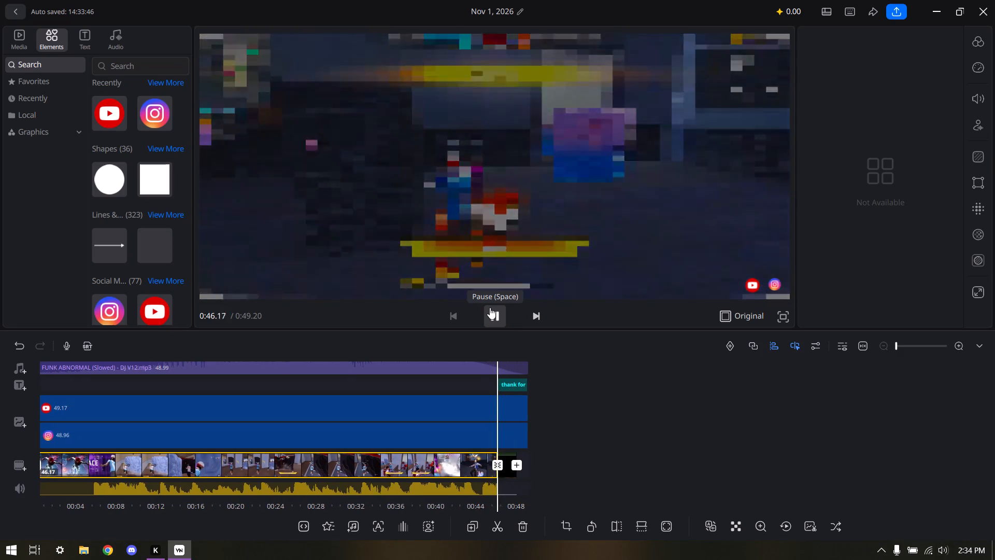
Stop the preview playback and open the export settings for the edited gameplay video.
click(490, 307)
click(903, 11)
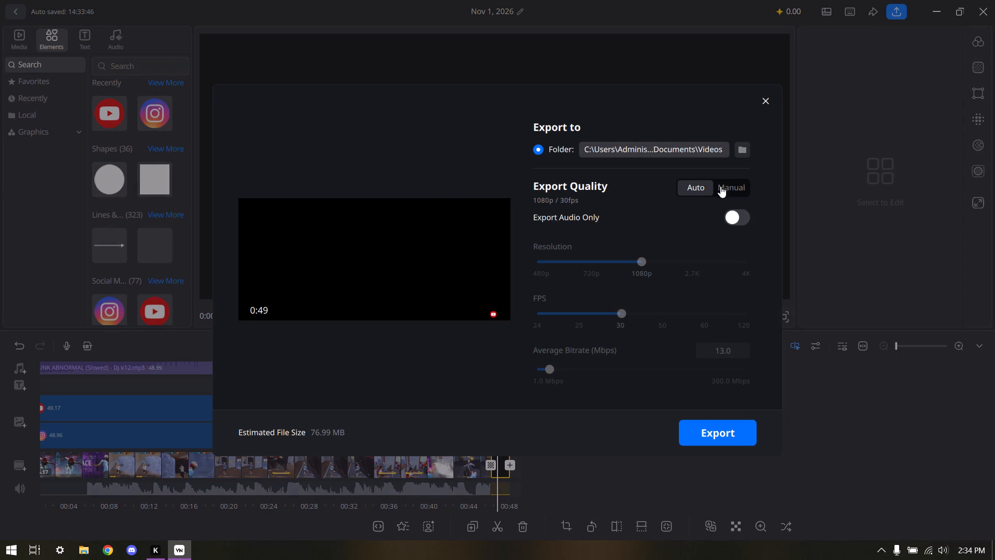
Choose the Videos folder in Documents as the export destination.
click(739, 150)
click(72, 126)
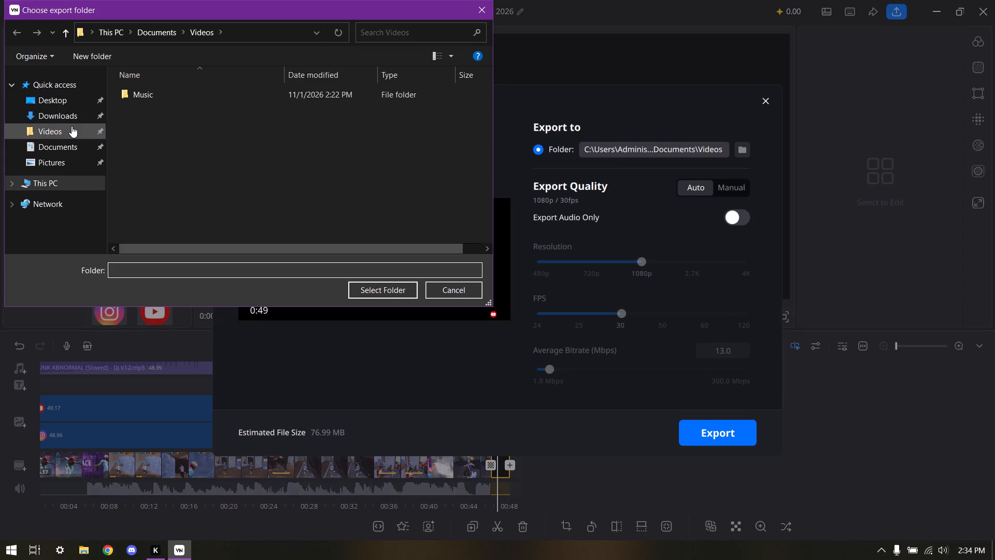
click(396, 283)
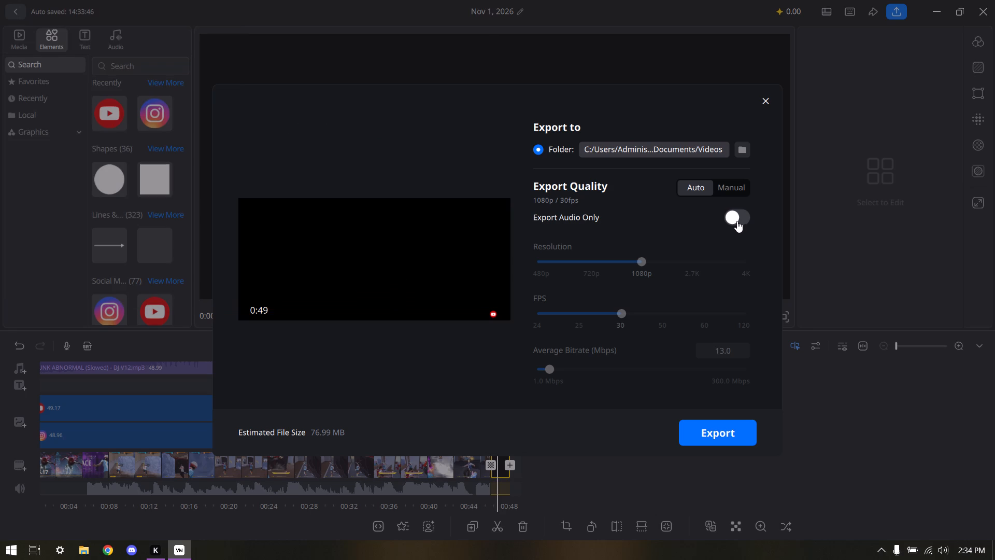
Switch the export quality to Manual at 1080p, set the frame rate to 120 FPS, and raise the average bitrate.
click(742, 219)
click(683, 264)
click(728, 187)
click(740, 212)
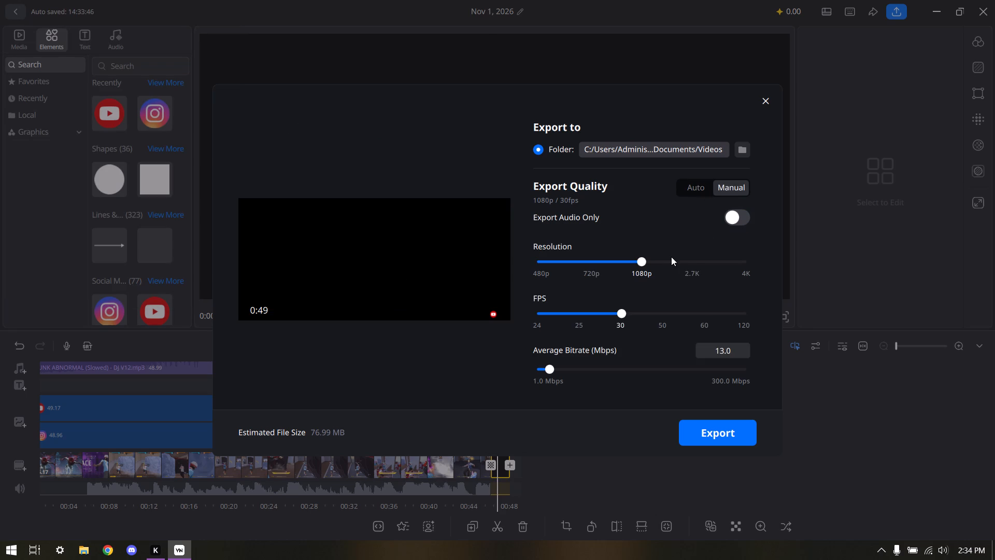
drag(671, 259, 653, 260)
drag(667, 321, 774, 320)
drag(752, 316, 776, 319)
click(727, 307)
click(731, 315)
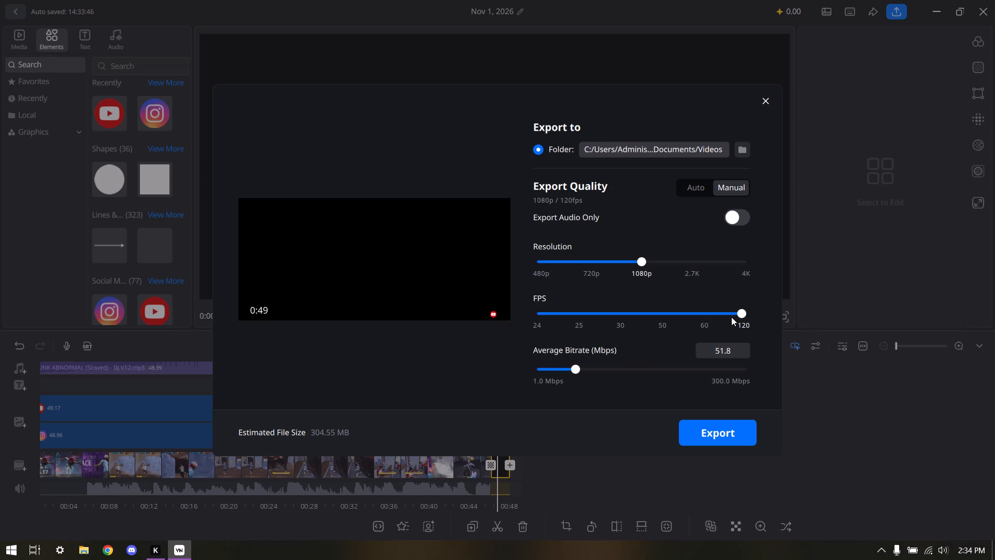
drag(743, 319, 762, 320)
drag(733, 369, 814, 383)
Start exporting the finished montage to the Videos folder.
click(739, 430)
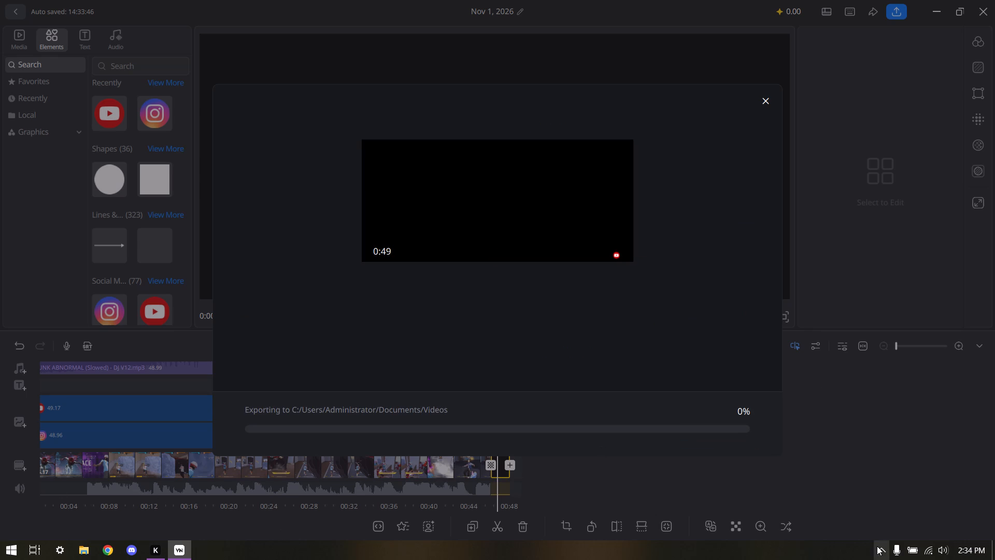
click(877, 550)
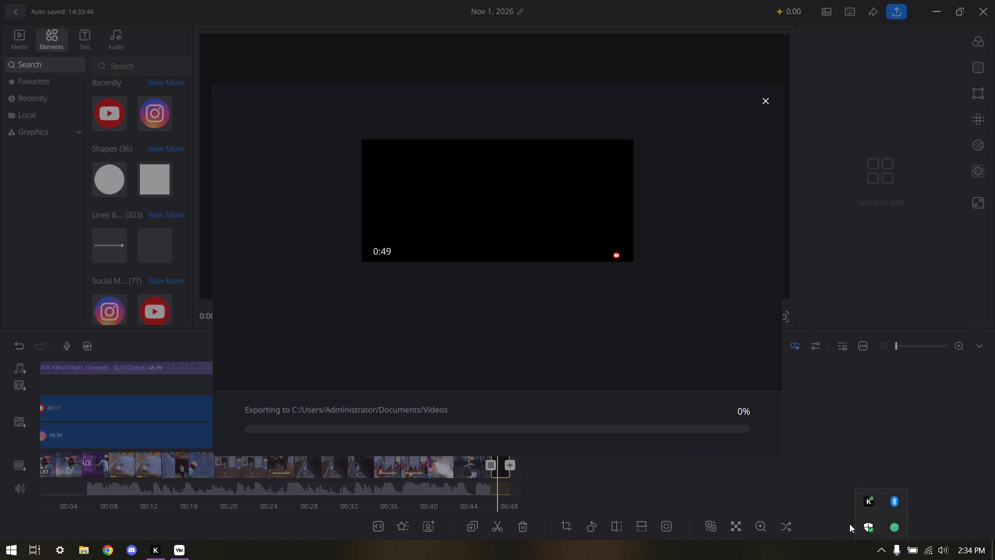
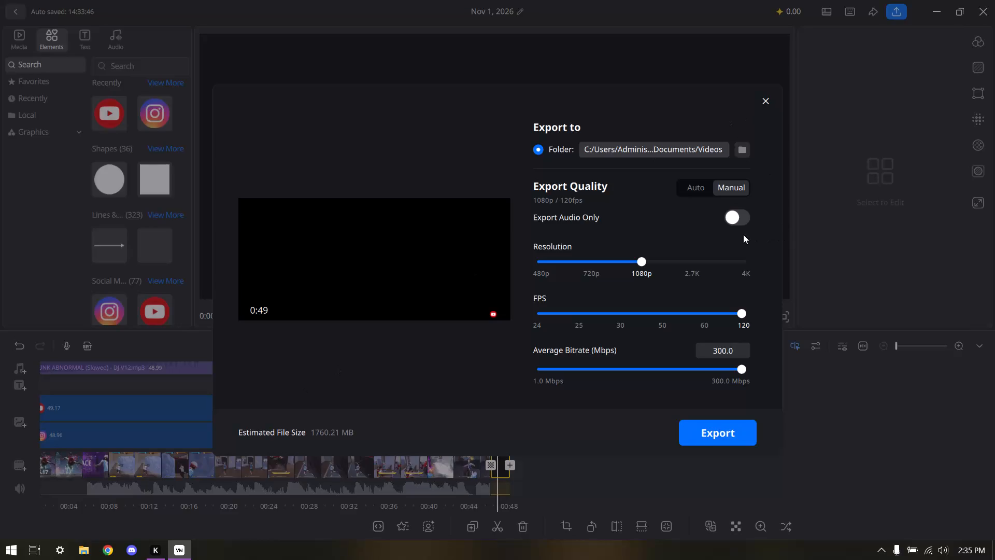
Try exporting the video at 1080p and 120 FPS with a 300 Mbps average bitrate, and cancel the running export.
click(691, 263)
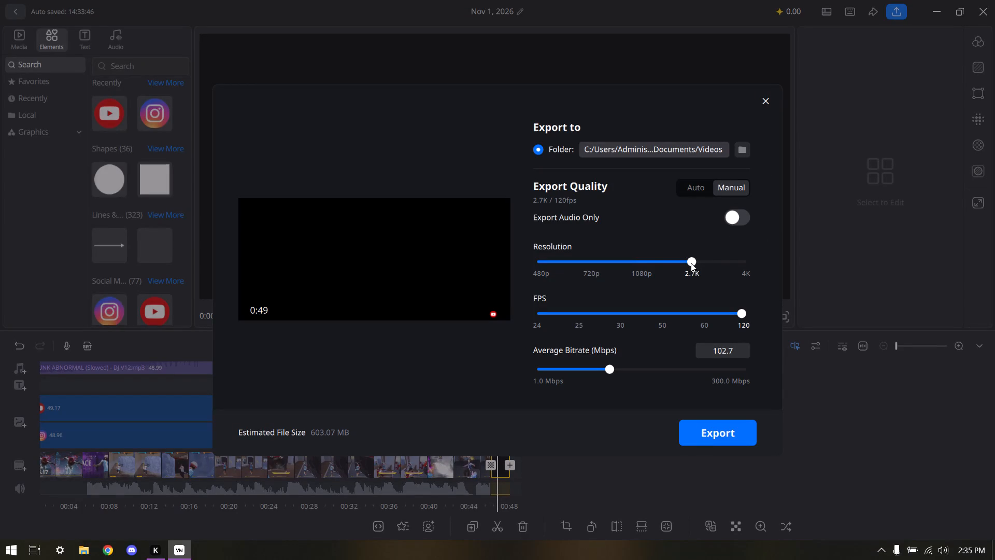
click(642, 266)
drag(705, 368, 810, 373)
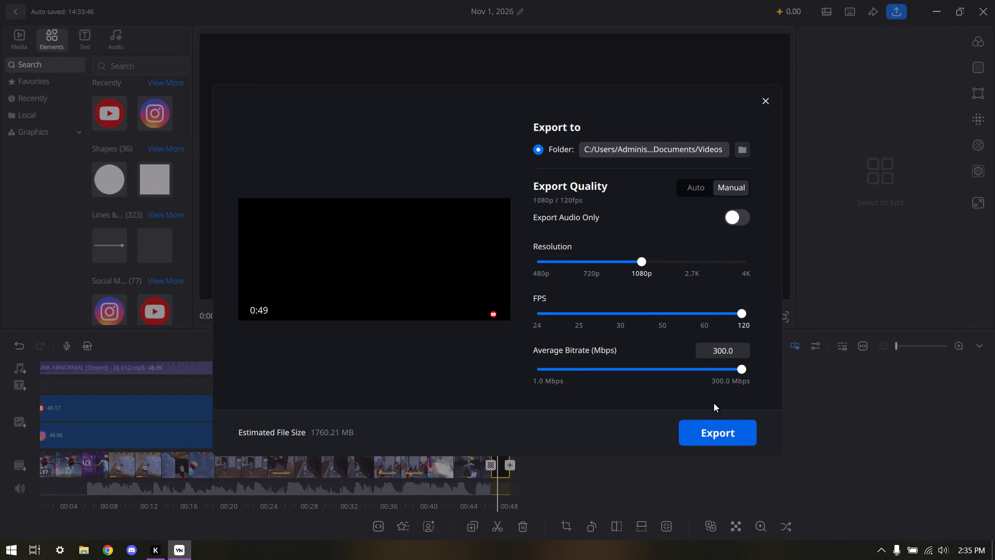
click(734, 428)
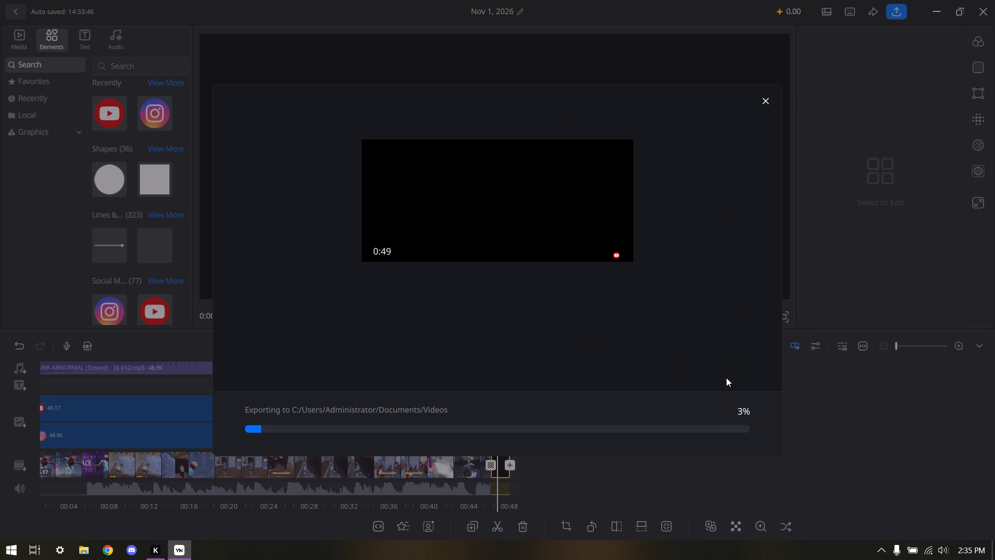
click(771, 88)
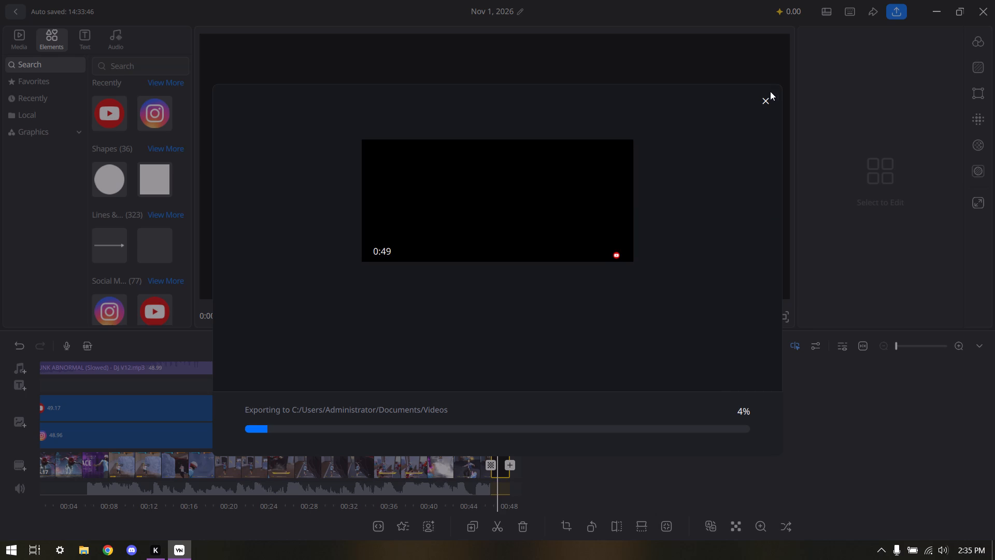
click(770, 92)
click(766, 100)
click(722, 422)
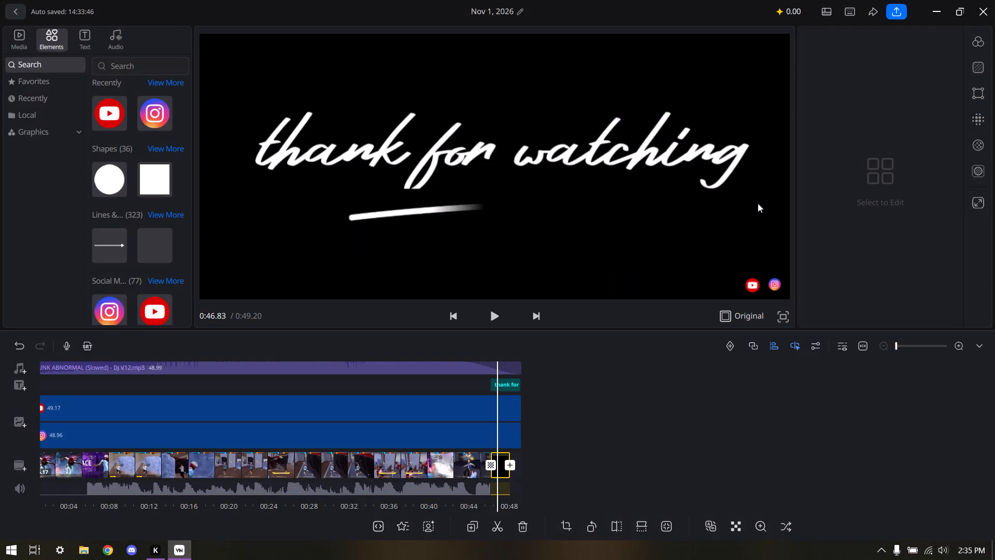
Reopen the export settings and choose the Videos folder in Documents as the export destination.
click(897, 11)
click(743, 154)
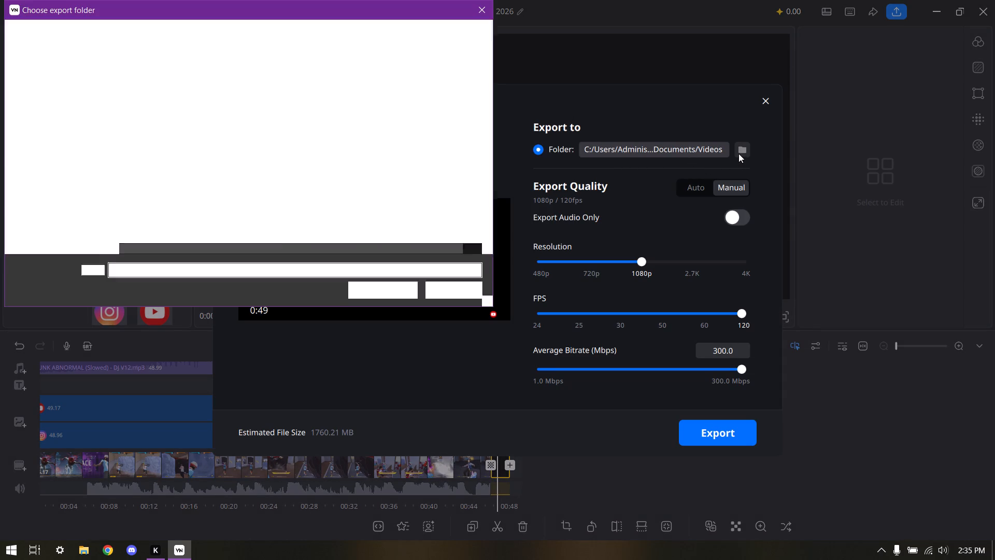
click(66, 127)
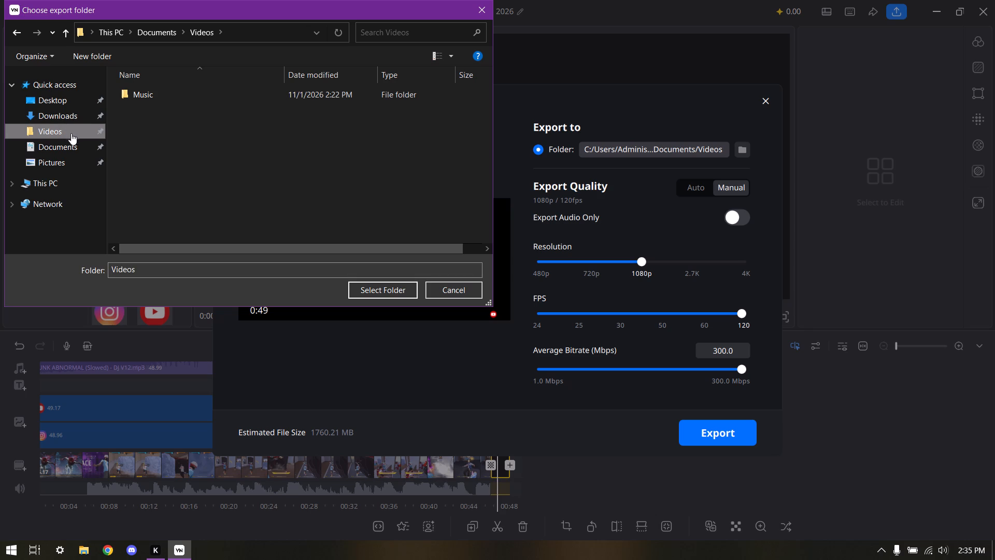
click(378, 291)
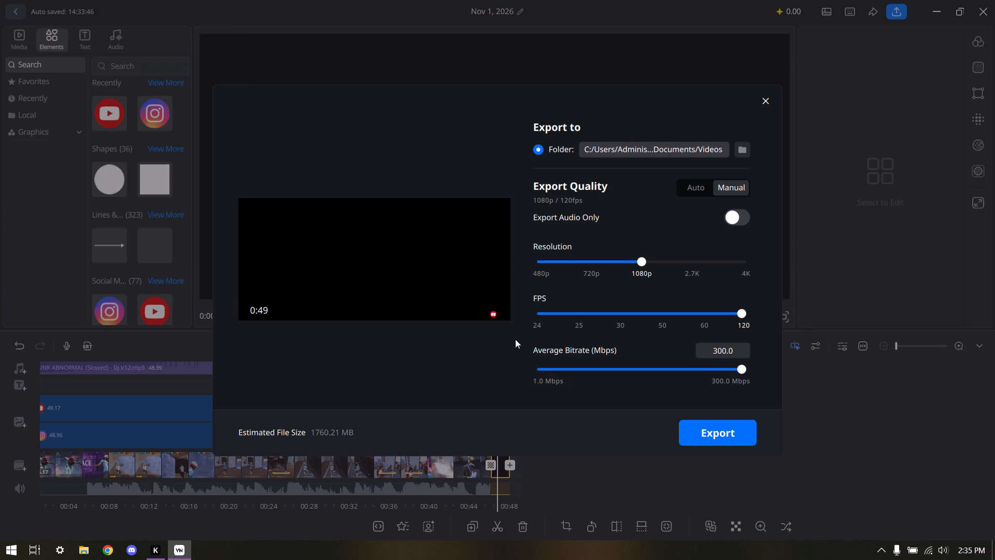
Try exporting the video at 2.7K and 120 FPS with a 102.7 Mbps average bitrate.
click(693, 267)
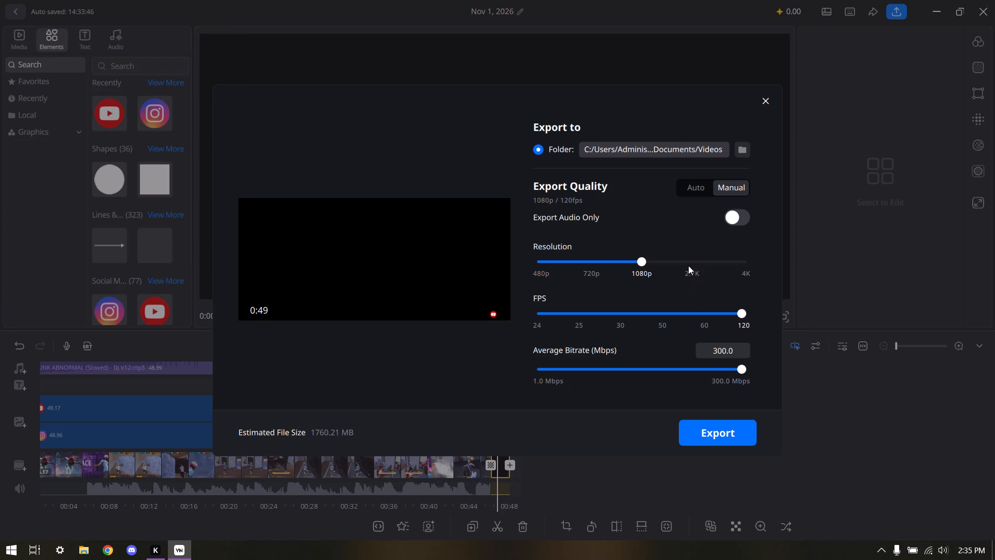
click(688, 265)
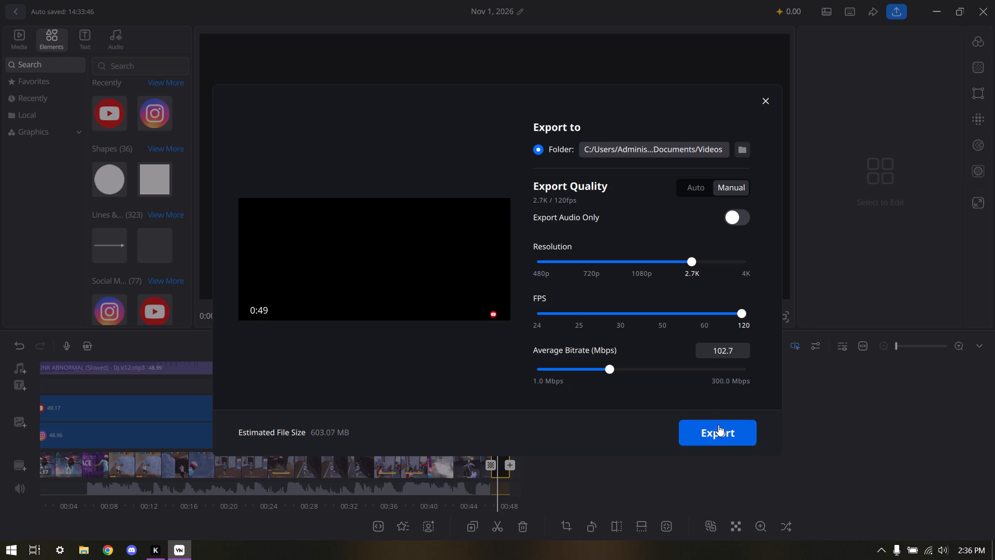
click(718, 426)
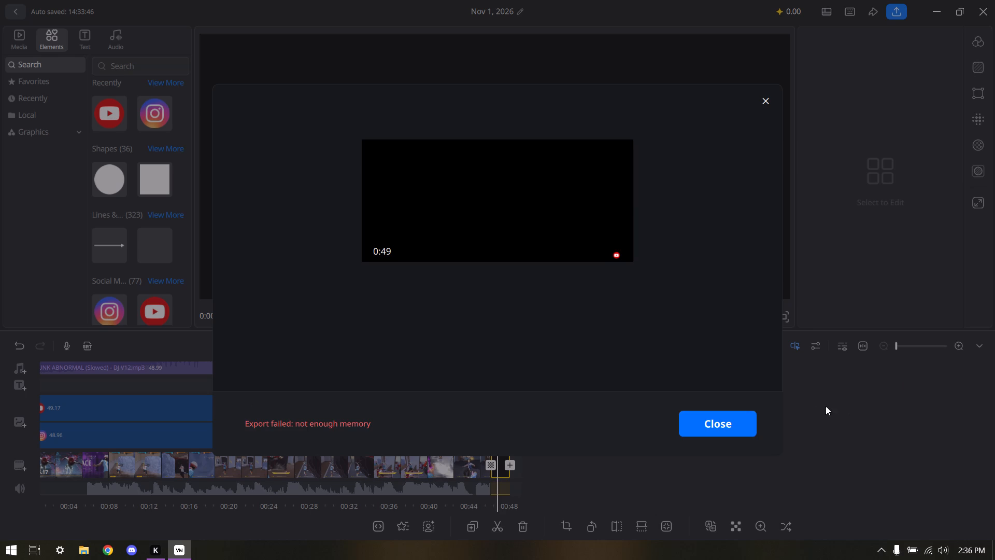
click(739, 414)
Reopen the export settings, set the frame rate to 60 FPS and the resolution to 1080p, and start the export.
click(894, 15)
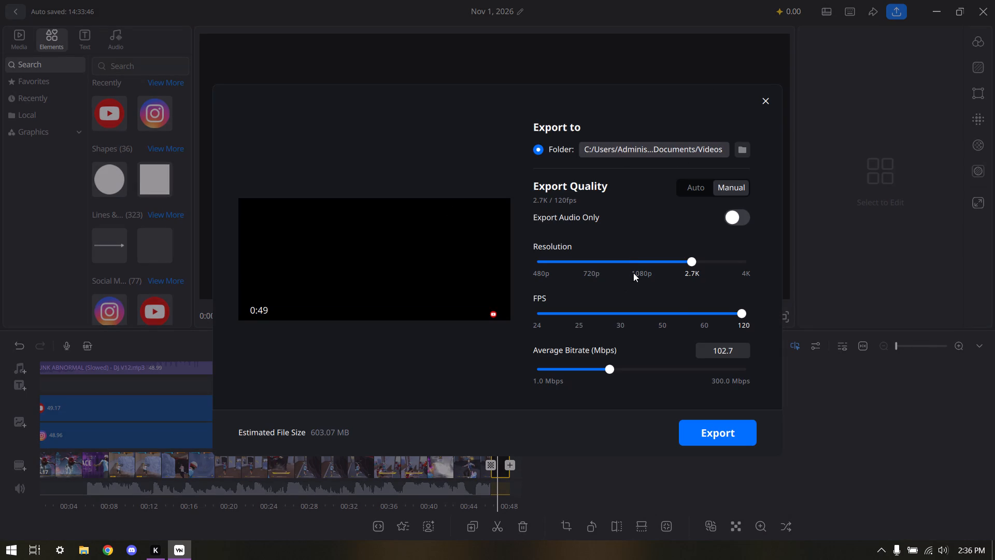
drag(704, 312, 707, 317)
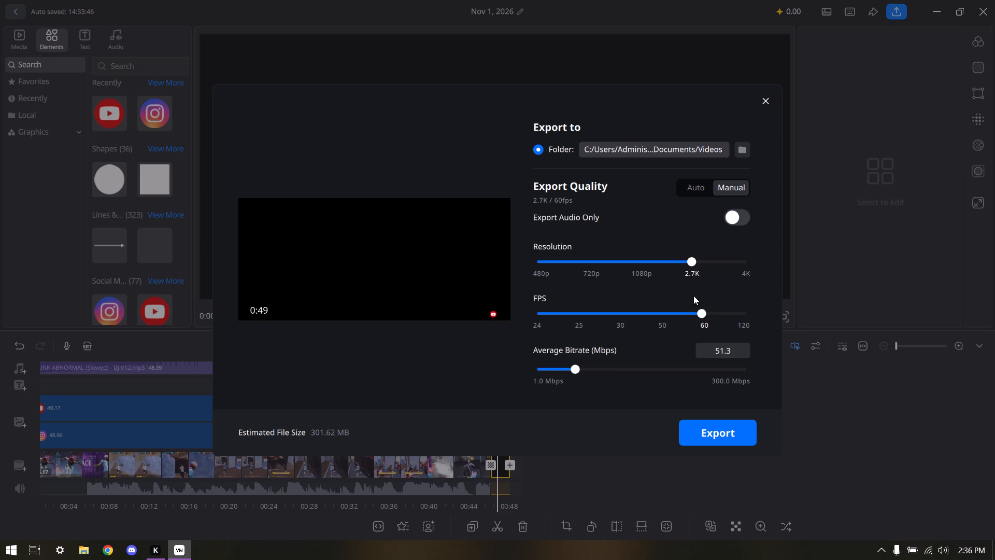
click(626, 261)
click(721, 437)
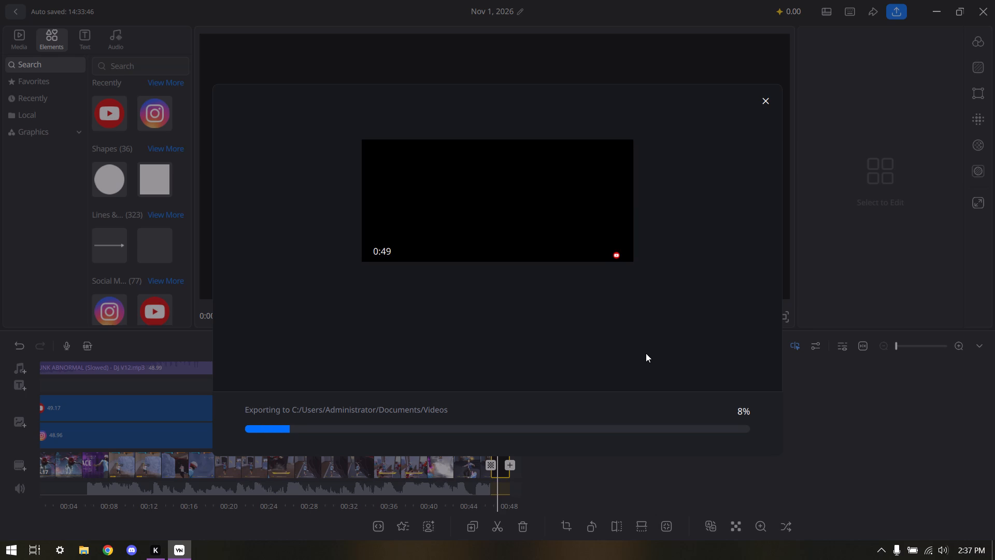
Open Discord while the video export is running.
click(136, 542)
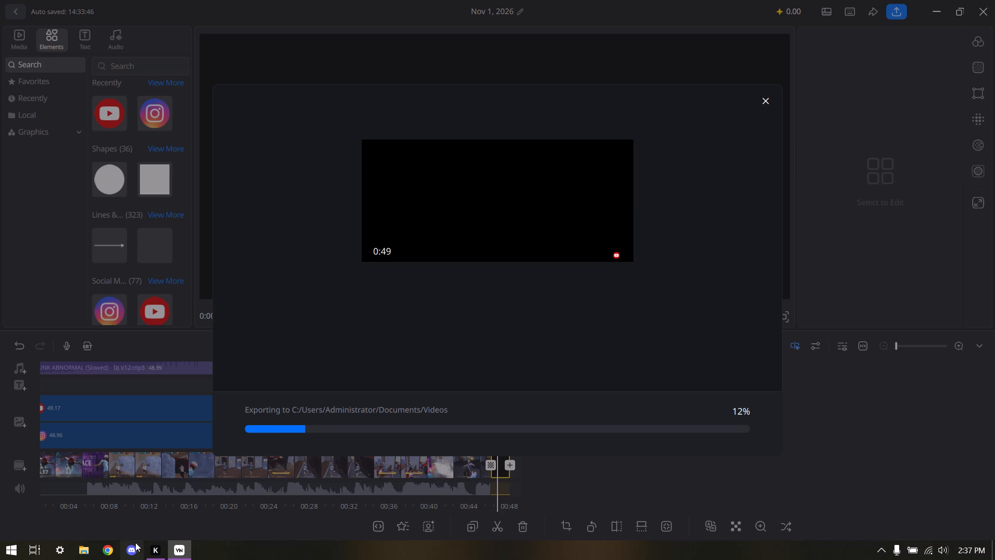